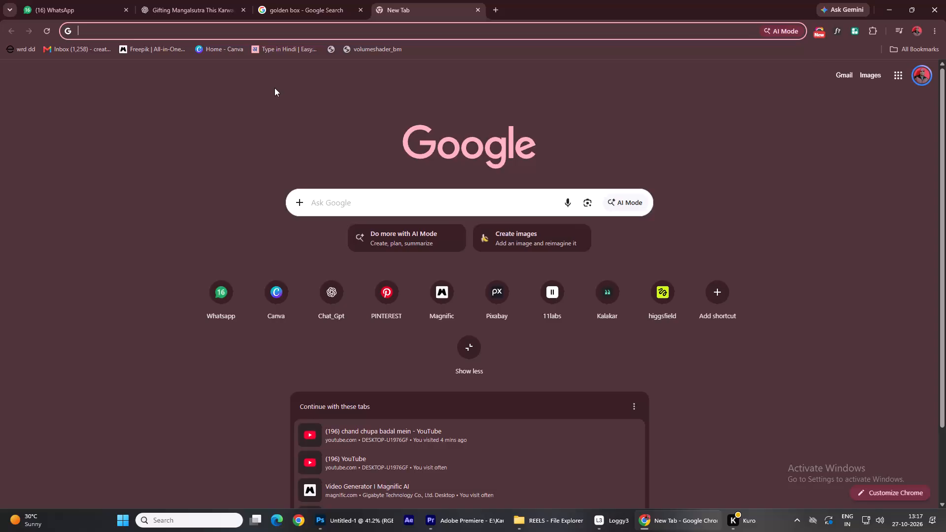
# Search Google for "3 days to go video".
pyautogui.write('3 days to go')
pyautogui.press('space')
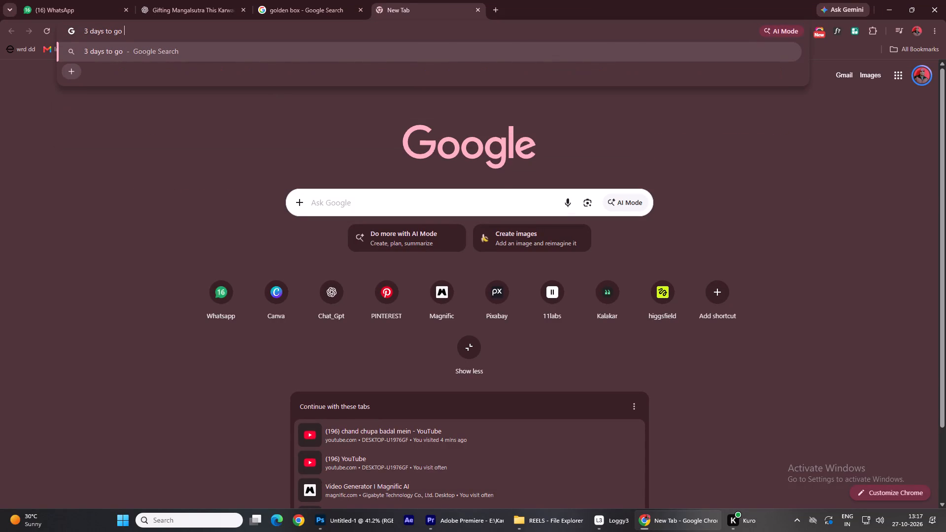
pyautogui.write('video')
pyautogui.press('Return')
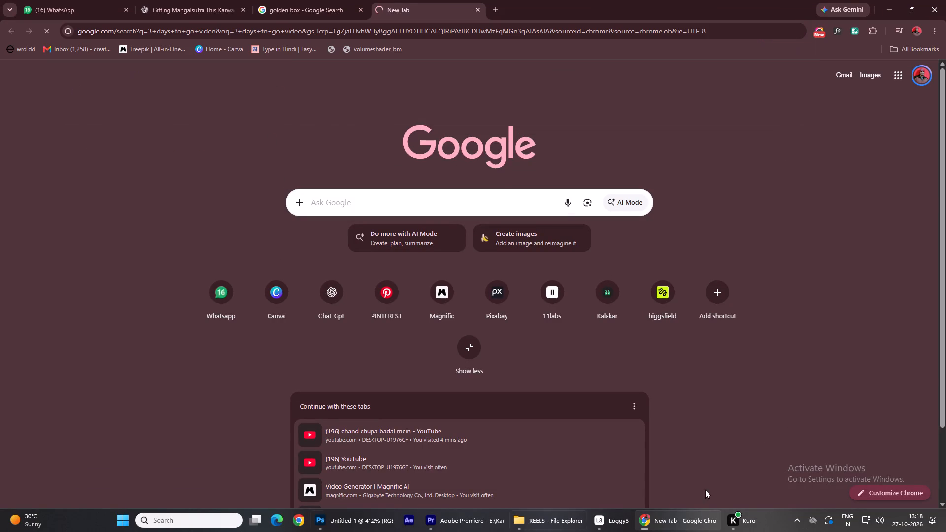
pyautogui.click(283, 0)
pyautogui.click(447, 0)
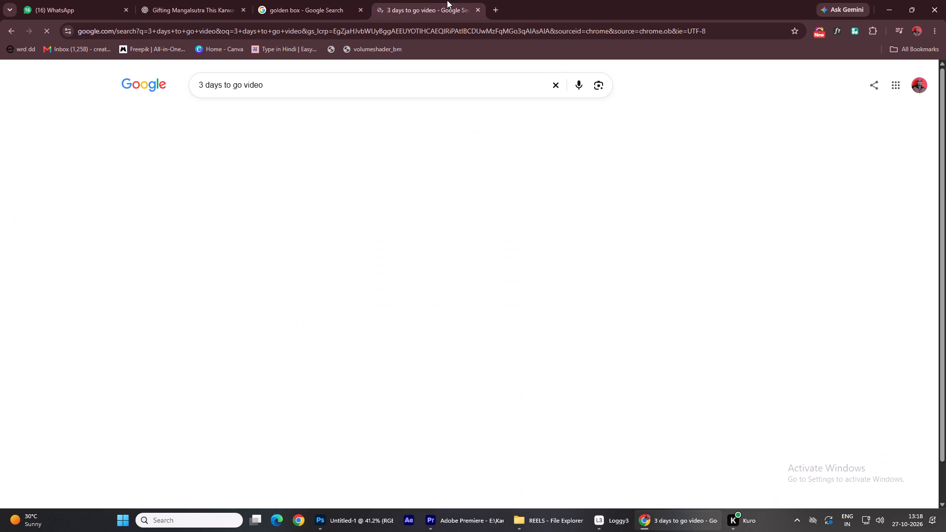
# Search for "3 days to go image" instead and look through the image results for countdown designs.
pyautogui.doubleClick(286, 88)
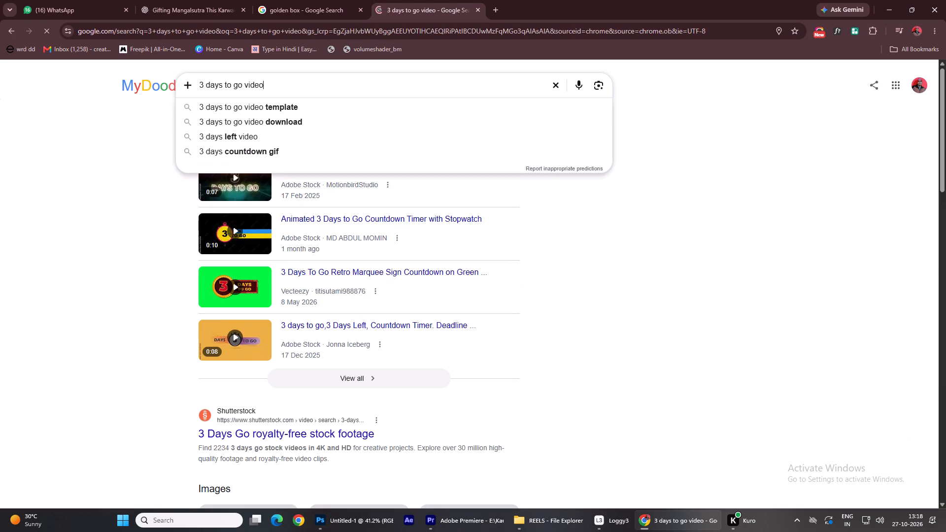
pyautogui.press('BackSpace')
pyautogui.write('im')
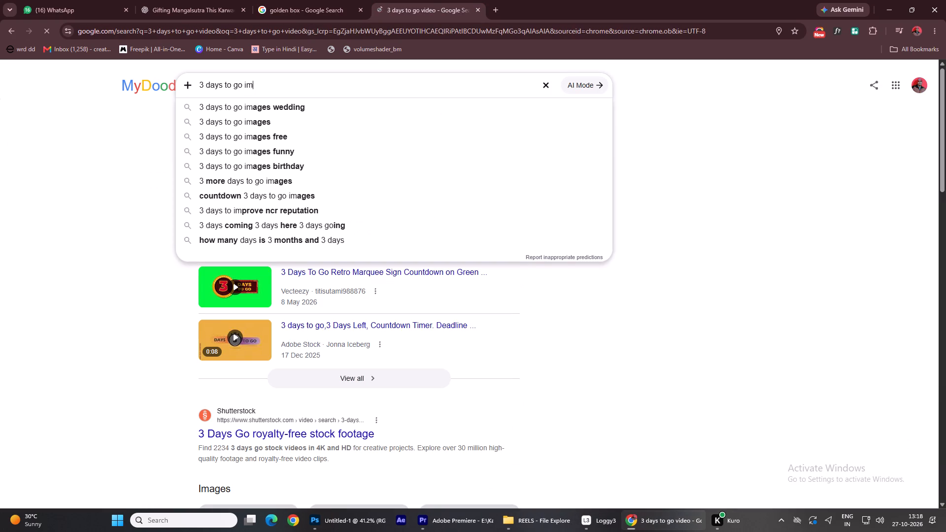
pyautogui.write('age')
pyautogui.press('Return')
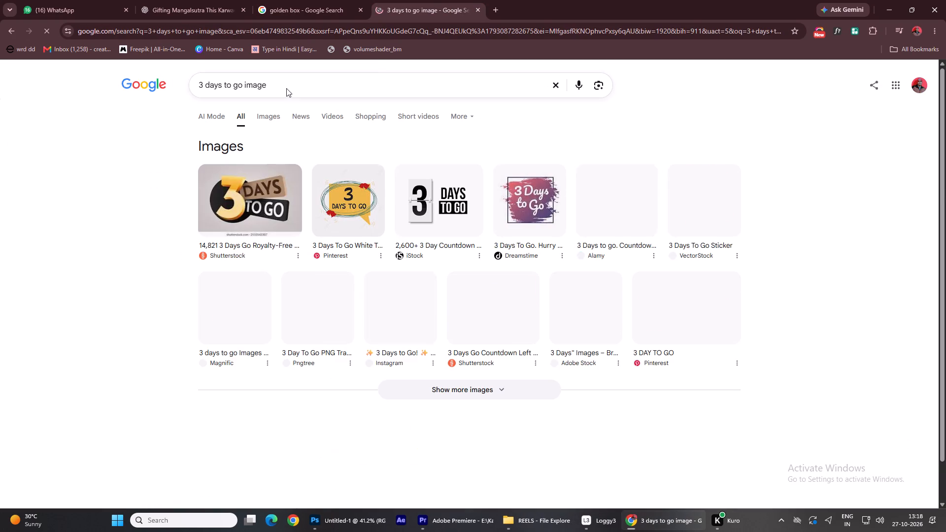
pyautogui.click(268, 117)
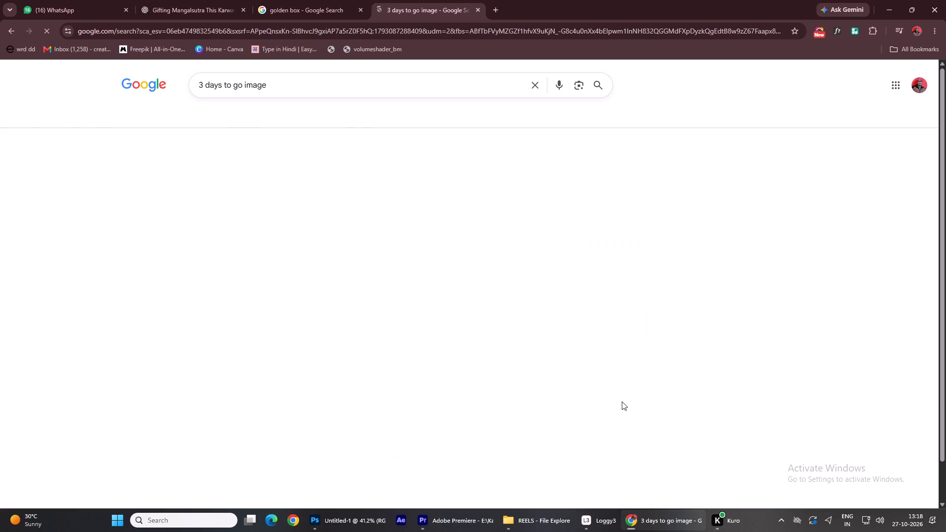
pyautogui.scroll(-2, 301, 400)
pyautogui.scroll(-1, 375, 367)
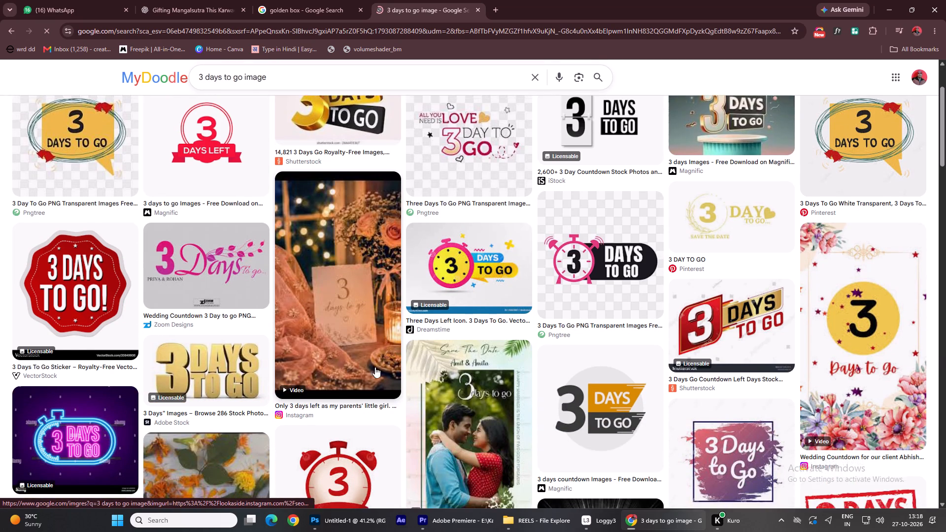
pyautogui.scroll(-7, 375, 367)
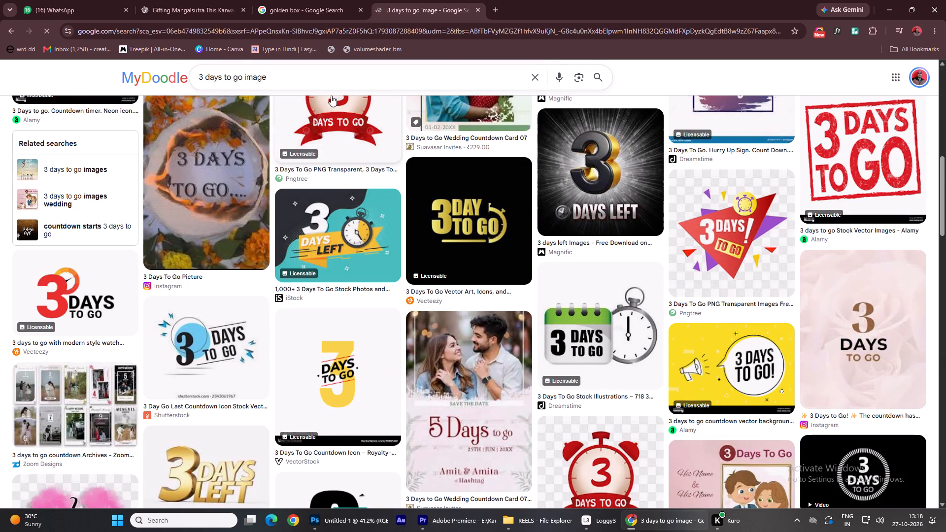
# Refine the image search to "3 days to go image jewlerry".
pyautogui.click(321, 76)
pyautogui.press('space')
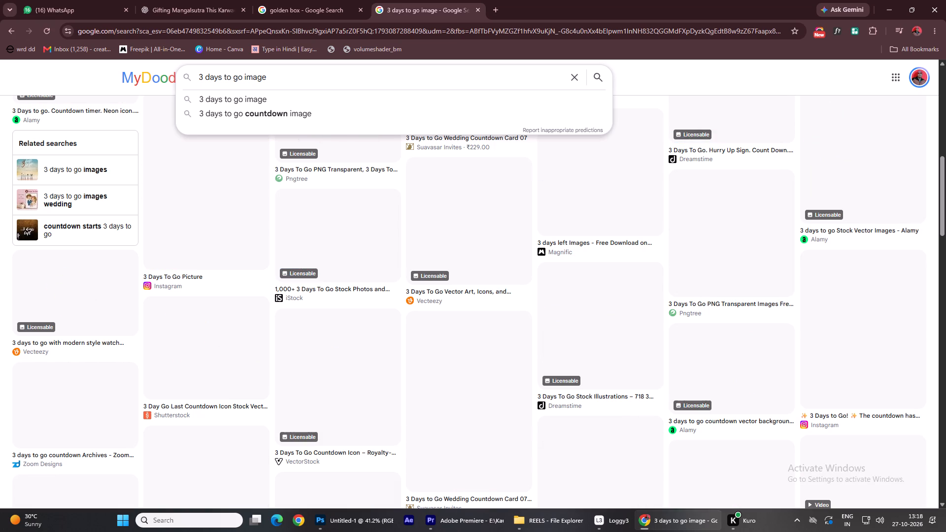
pyautogui.write('jewlerry')
pyautogui.press('Return')
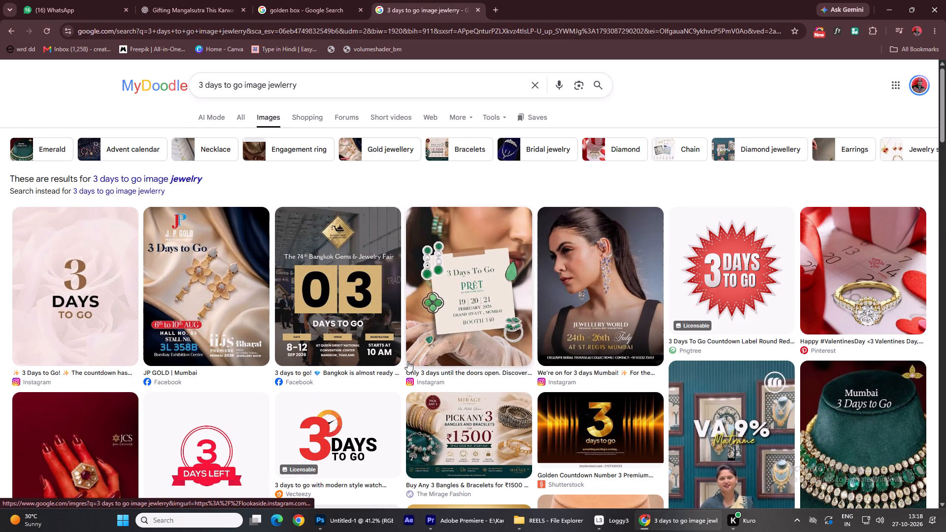
# Examine the jewellery image results for a suitable "3 days to go" countdown design reference.
pyautogui.scroll(-7, 407, 361)
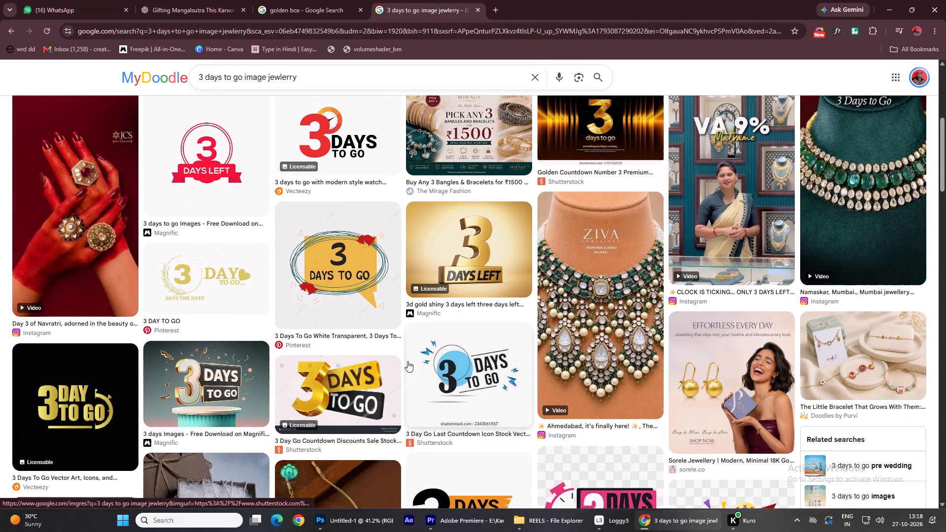
pyautogui.scroll(-5, 407, 361)
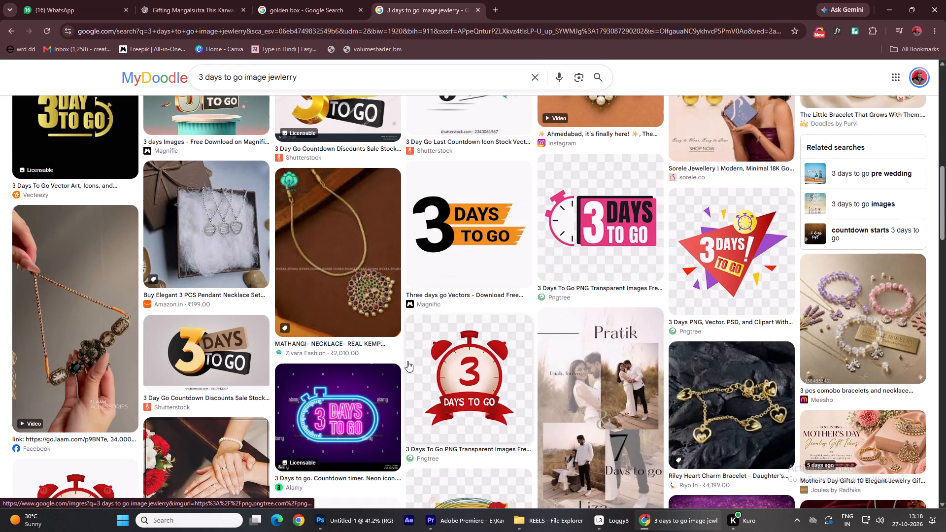
pyautogui.scroll(-8, 407, 361)
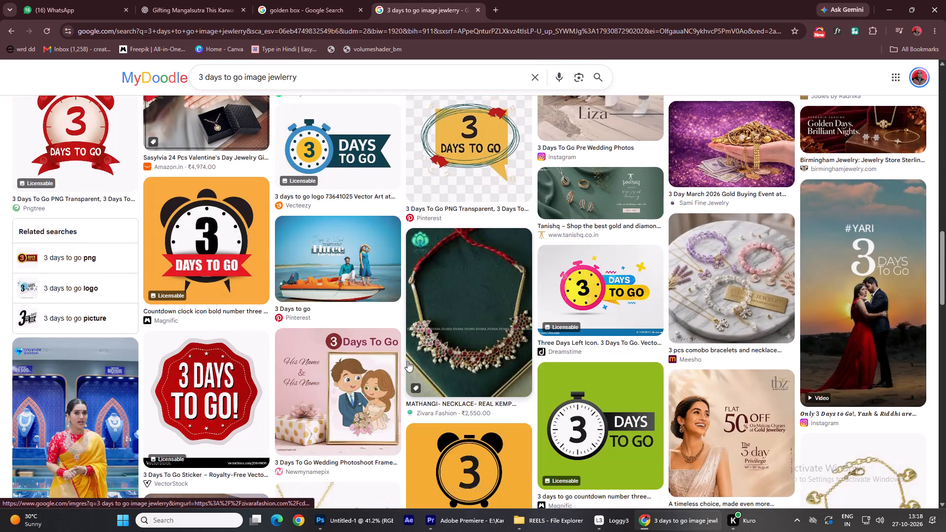
pyautogui.scroll(-9, 422, 353)
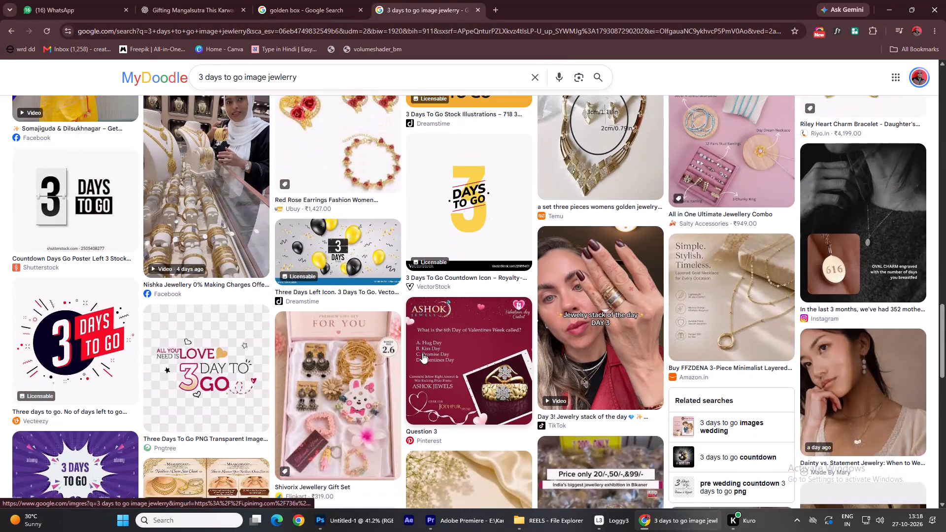
pyautogui.scroll(-14, 422, 353)
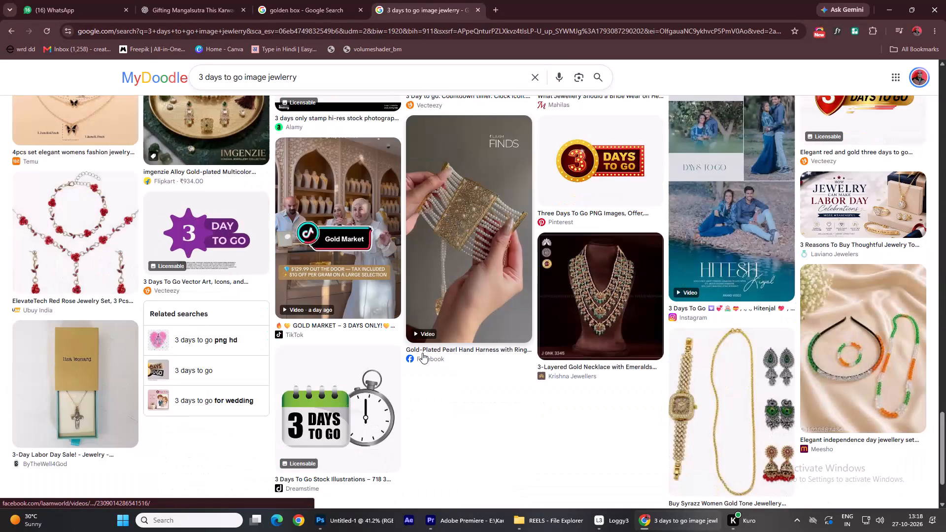
pyautogui.scroll(-5, 422, 353)
pyautogui.scroll(-2, 501, 406)
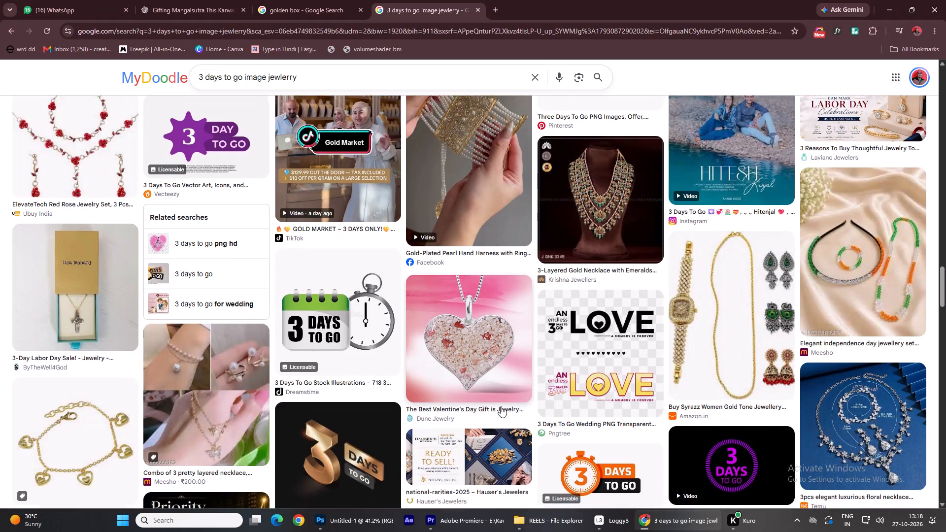
pyautogui.scroll(-6, 501, 406)
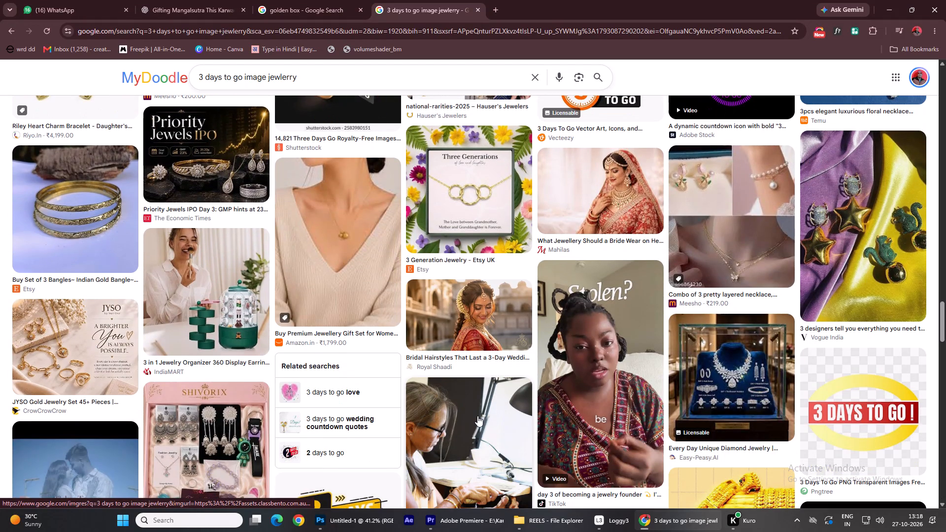
pyautogui.scroll(3, 477, 416)
pyautogui.scroll(-13, 477, 416)
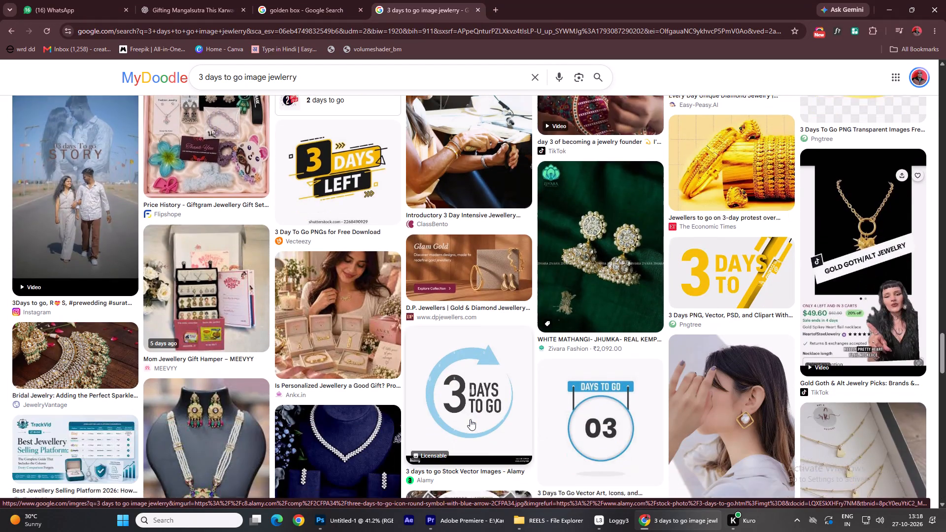
pyautogui.scroll(-3, 470, 419)
# Preview the gold-styled "3 Days to Go" designs, ending with the gold 3D lettering image from Adobe Stock.
pyautogui.click(576, 310)
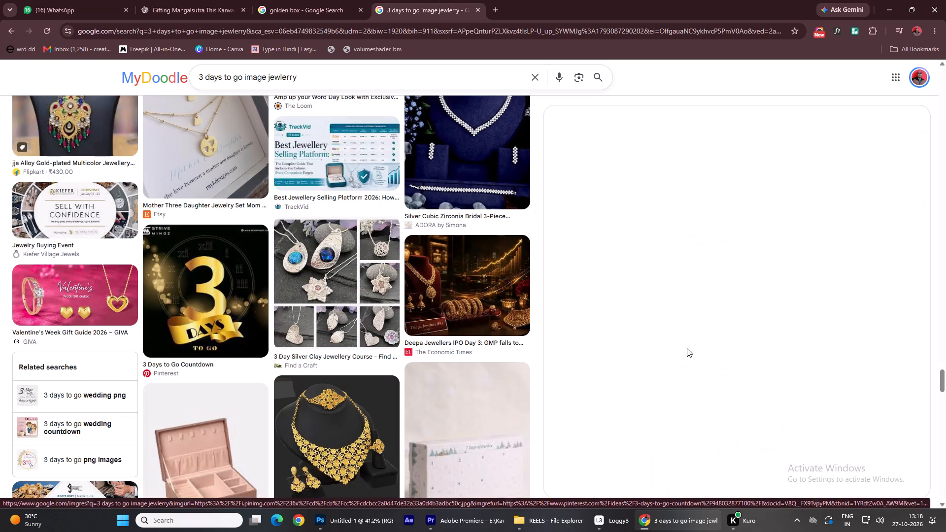
pyautogui.scroll(-5, 659, 380)
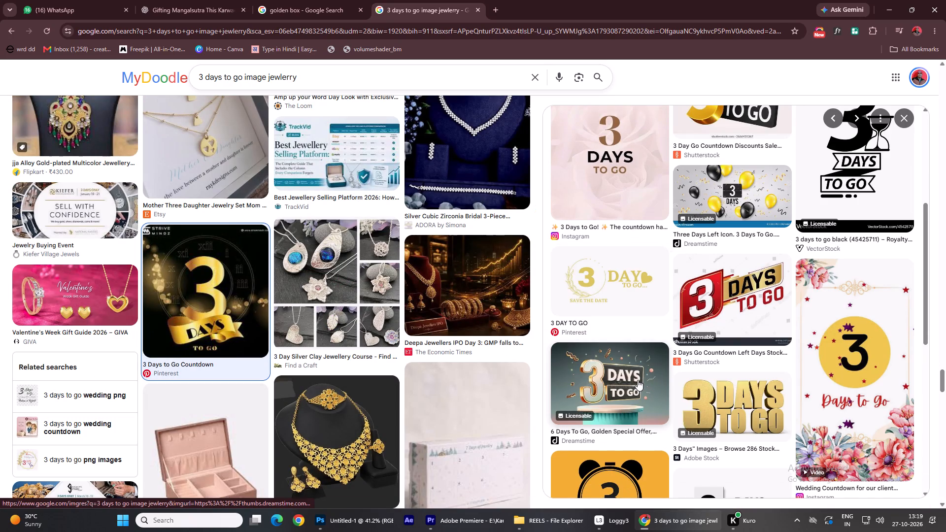
pyautogui.click(638, 380)
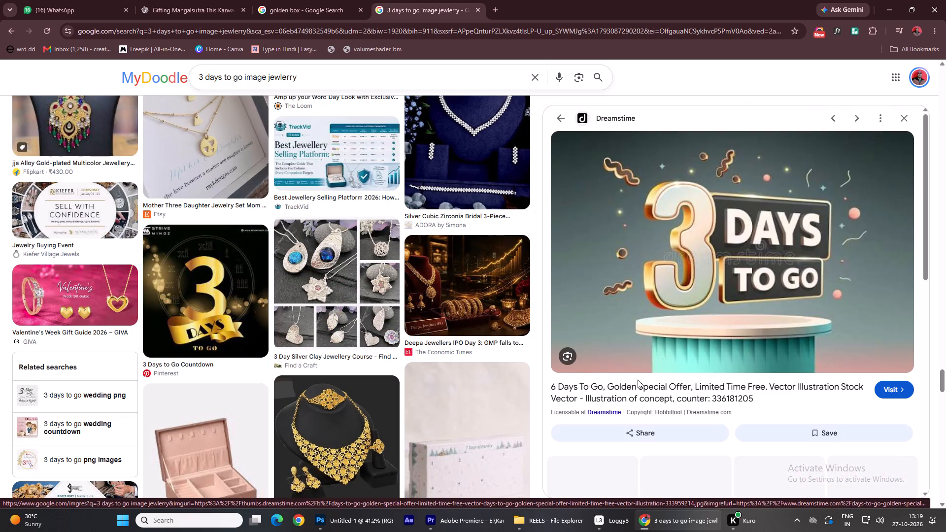
pyautogui.scroll(-4, 638, 380)
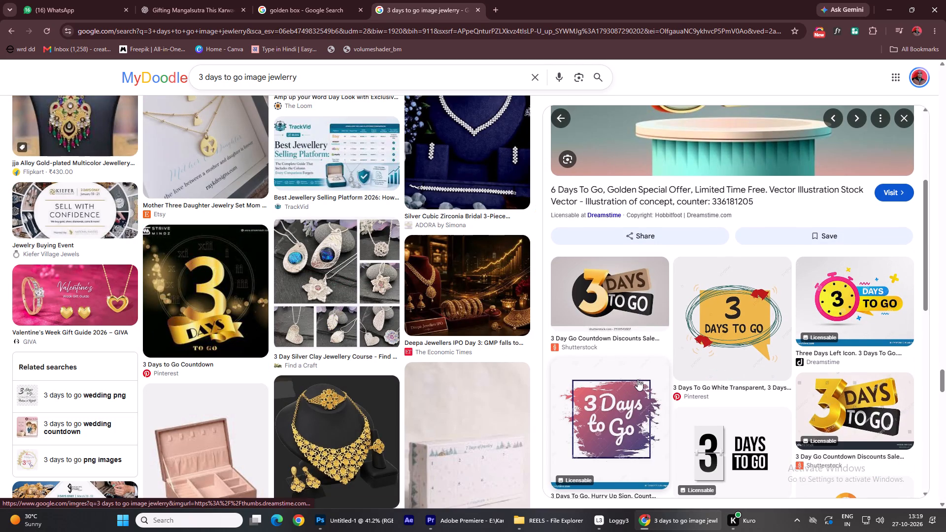
pyautogui.scroll(-4, 638, 380)
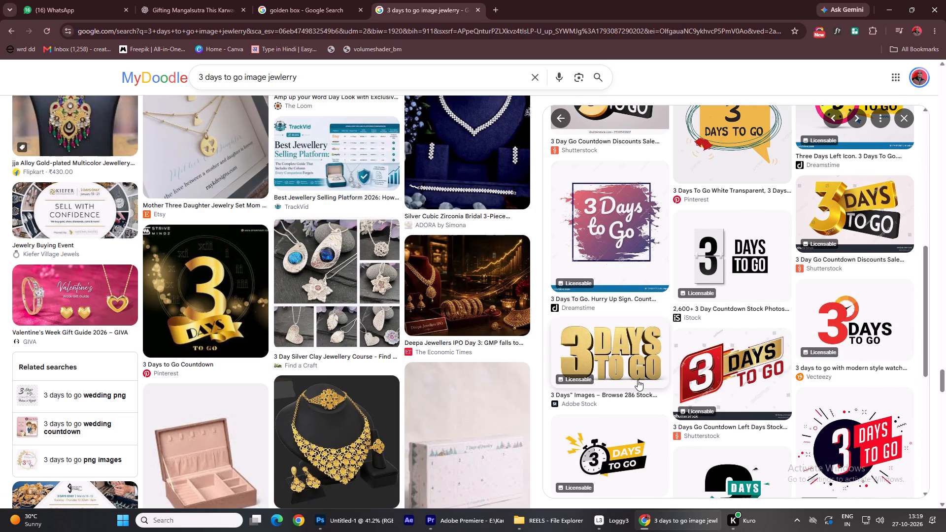
pyautogui.click(644, 336)
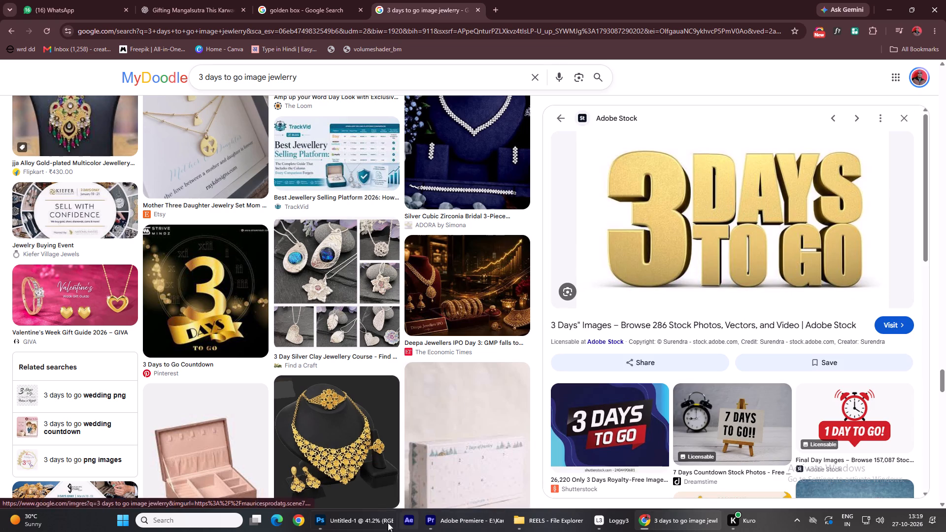
# Switch to Photoshop and create a 1080 x 1920 px document at 100 pixels per centimetre with a white background.
pyautogui.click(362, 523)
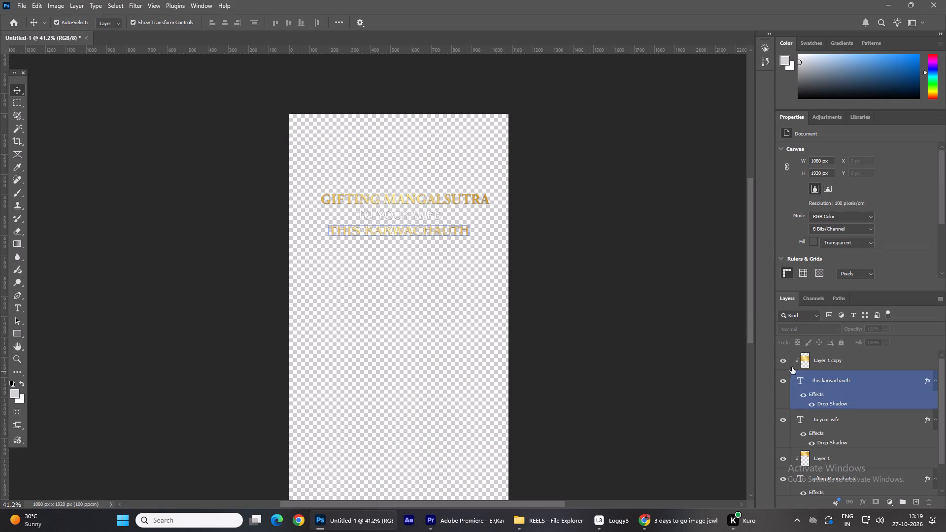
pyautogui.scroll(-3, 755, 408)
pyautogui.click(20, 8)
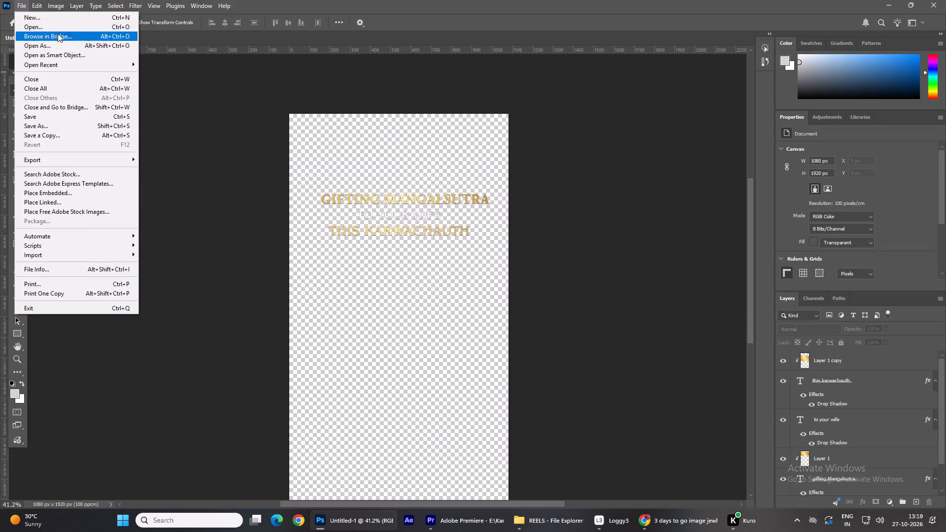
pyautogui.click(58, 21)
pyautogui.click(341, 151)
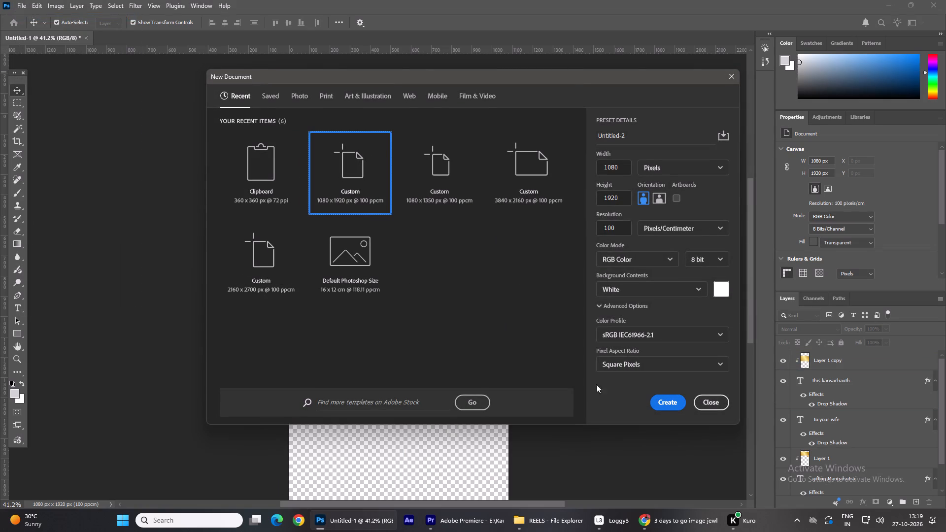
pyautogui.click(670, 403)
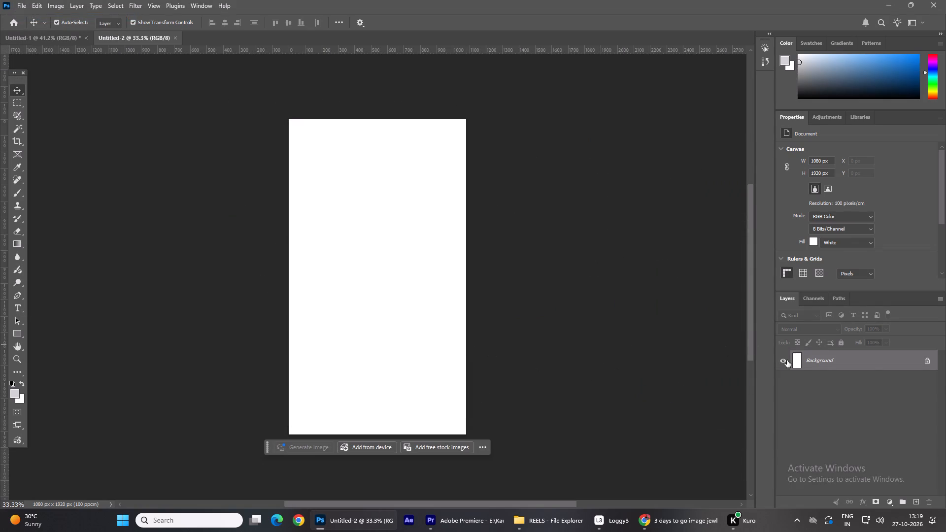
# Unlock the Background layer and hide it so the canvas is transparent.
pyautogui.click(787, 360)
pyautogui.click(932, 359)
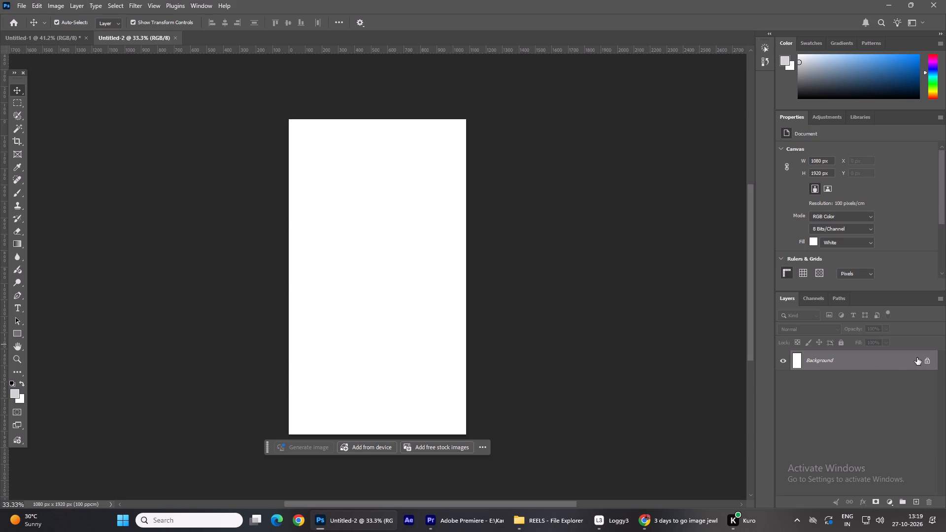
pyautogui.click(920, 359)
pyautogui.click(923, 361)
pyautogui.click(782, 358)
pyautogui.click(518, 296)
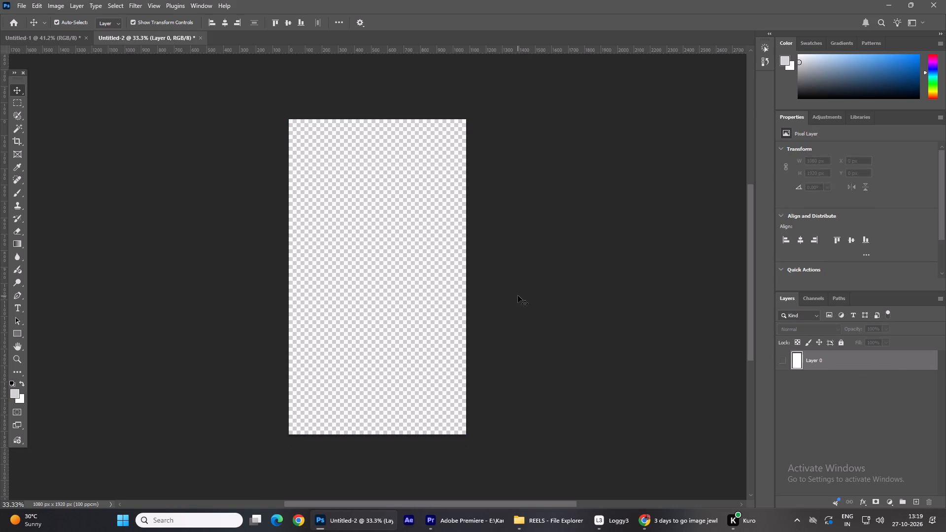
# Start placing an embedded image and examine the Downloads folder's files for a suitable graphic for the countdown design.
pyautogui.click(16, 0)
pyautogui.click(61, 195)
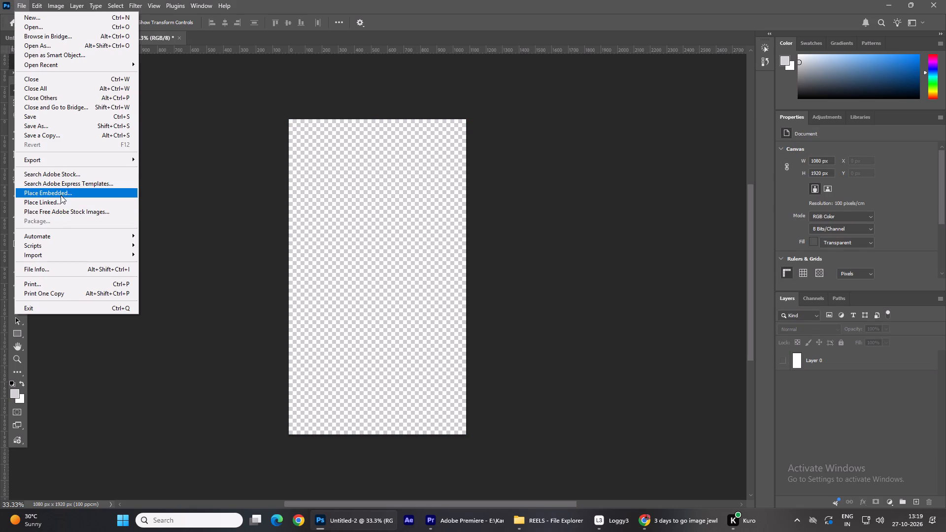
pyautogui.click(80, 152)
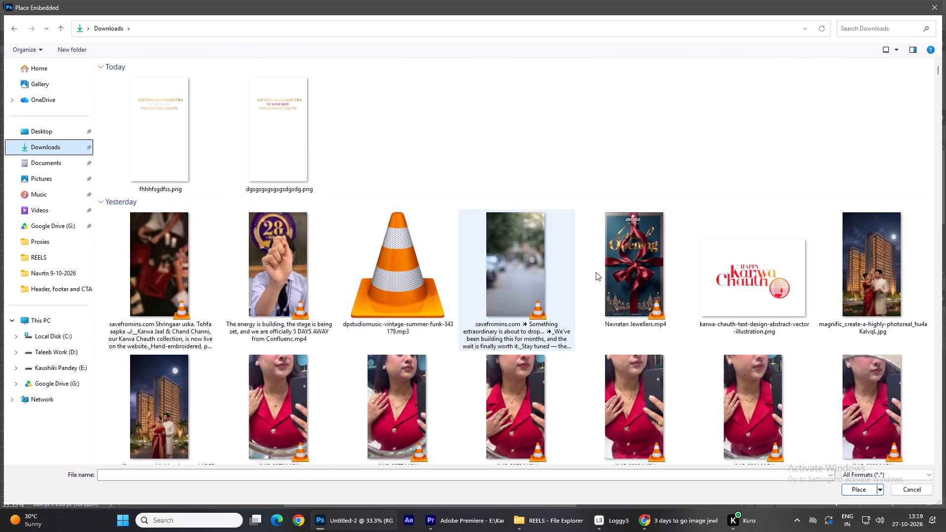
pyautogui.scroll(-2, 628, 297)
pyautogui.scroll(-2, 343, 328)
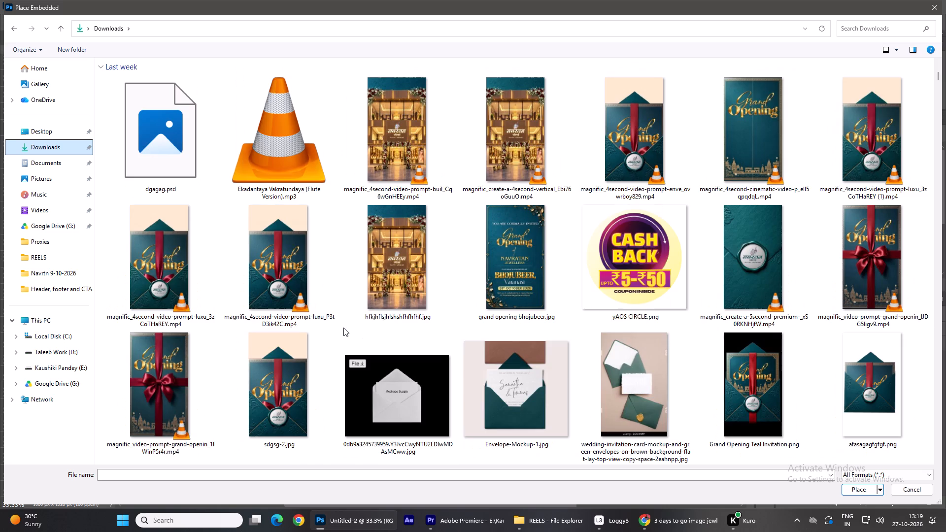
pyautogui.scroll(-1, 343, 328)
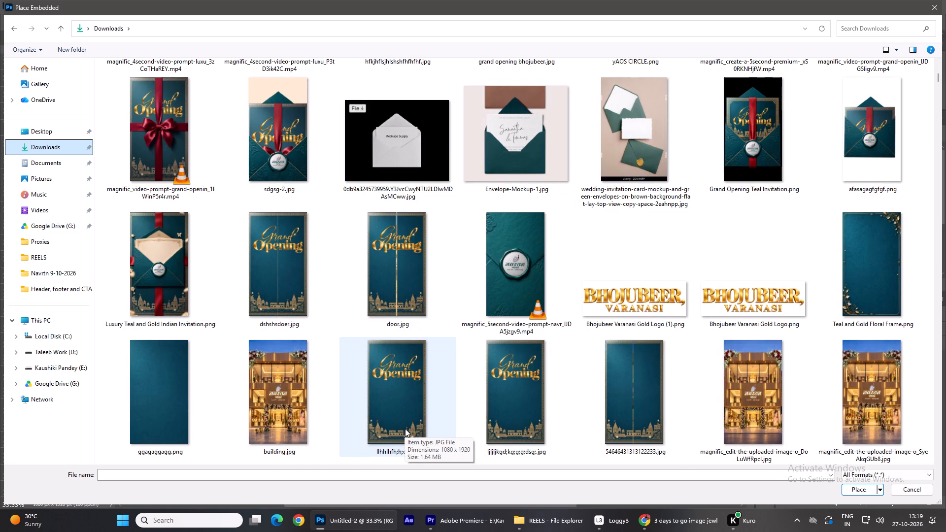
pyautogui.scroll(-2, 418, 415)
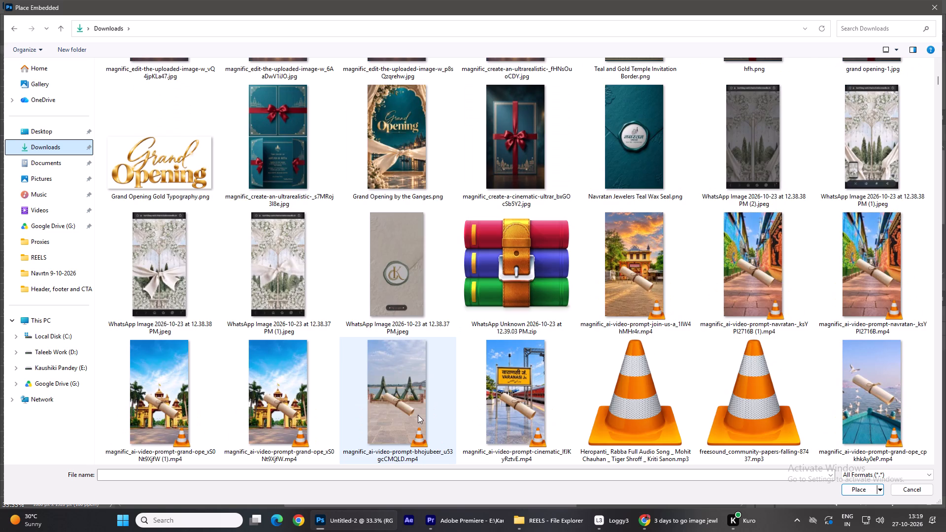
pyautogui.scroll(-5, 418, 415)
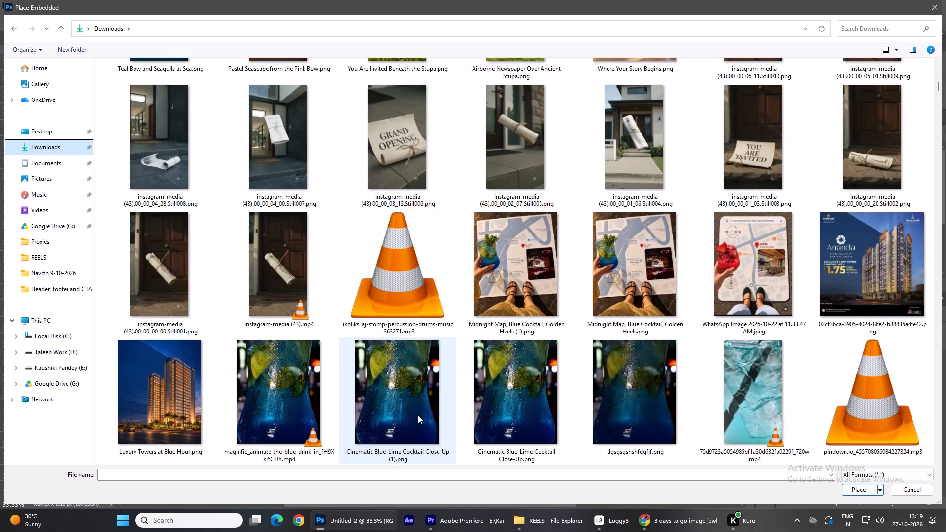
pyautogui.scroll(-8, 418, 415)
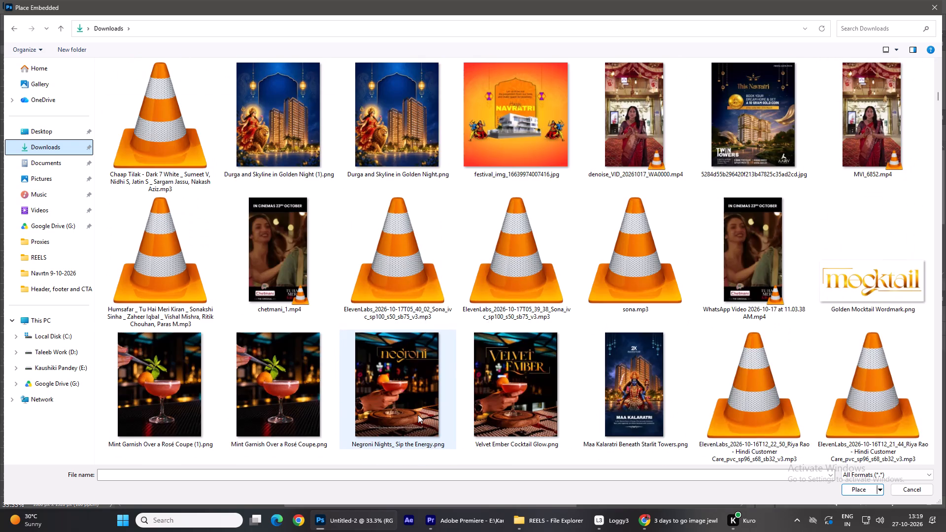
pyautogui.scroll(-4, 418, 415)
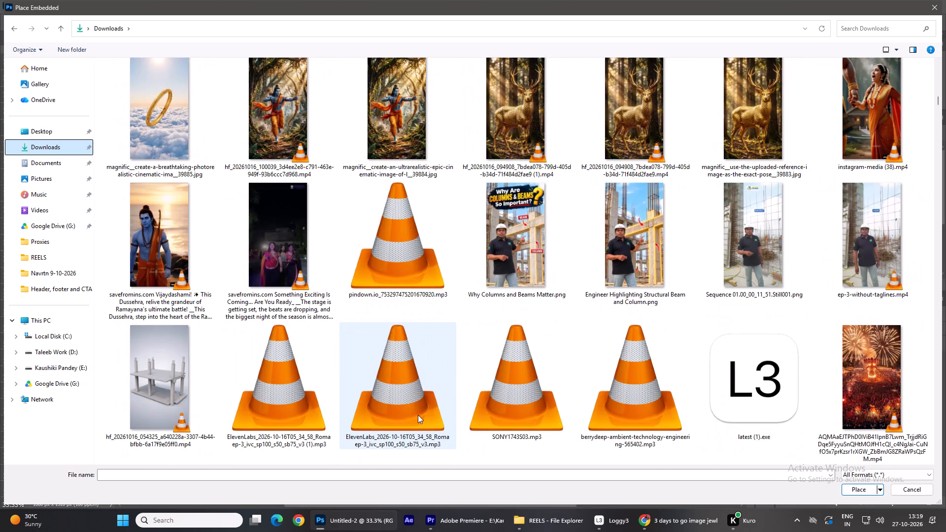
pyautogui.scroll(-4, 418, 415)
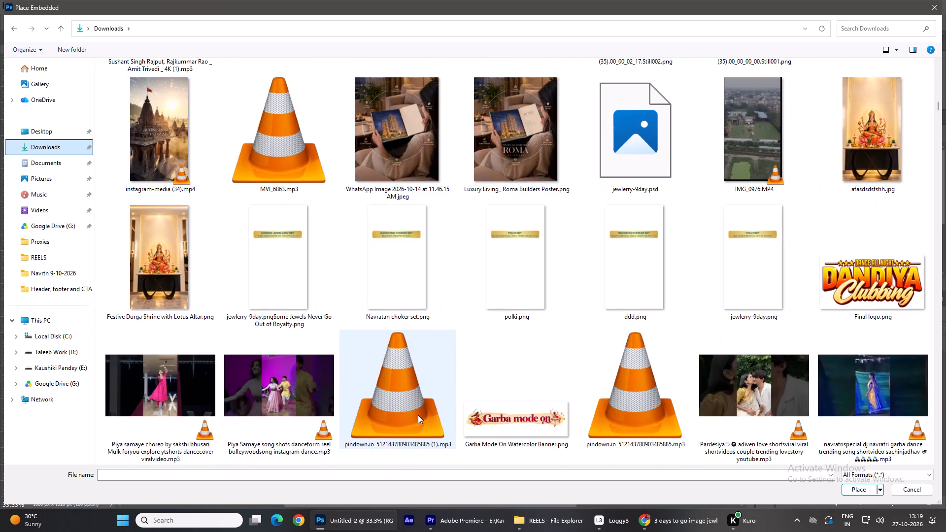
pyautogui.scroll(-4, 418, 415)
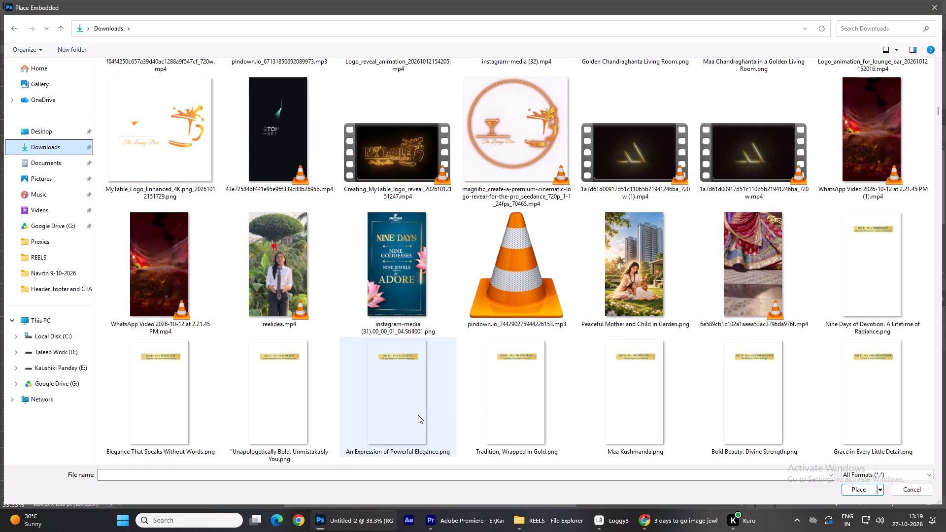
pyautogui.scroll(-1, 418, 415)
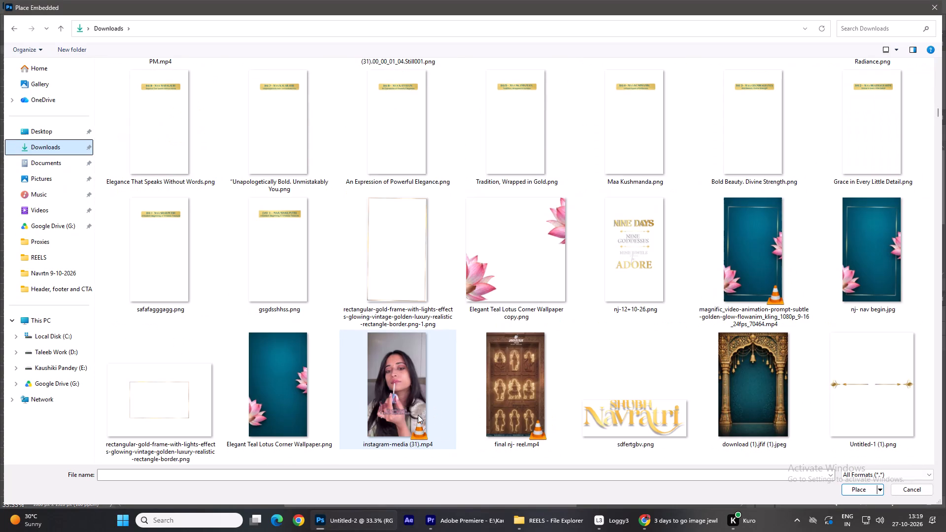
pyautogui.scroll(-1, 418, 415)
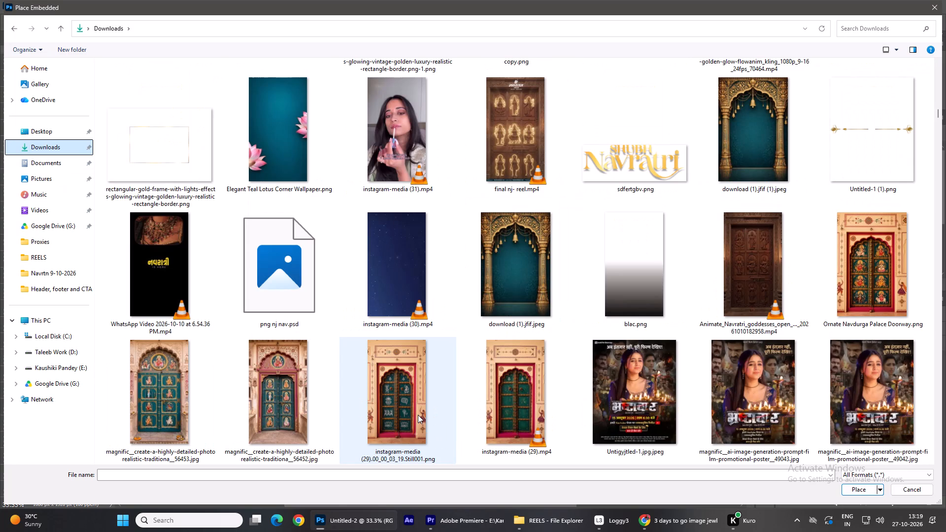
pyautogui.scroll(-2, 418, 415)
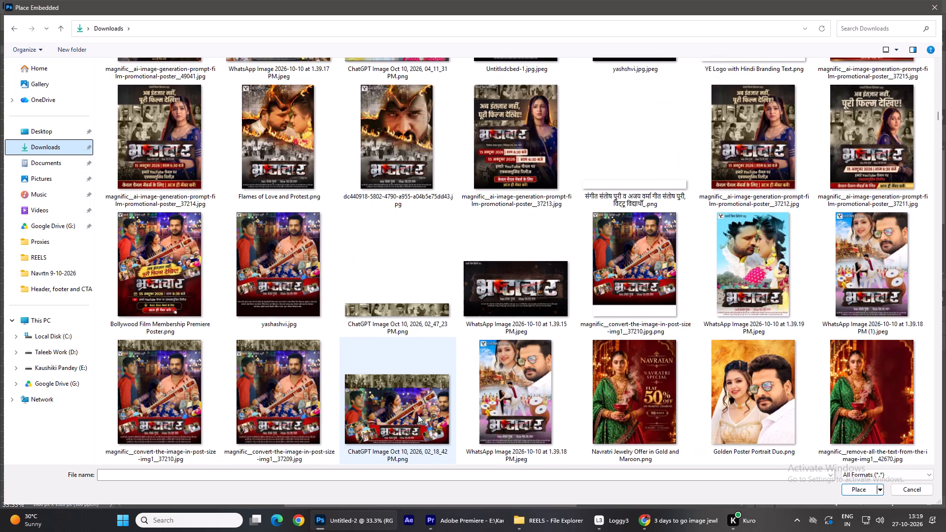
pyautogui.scroll(-5, 418, 415)
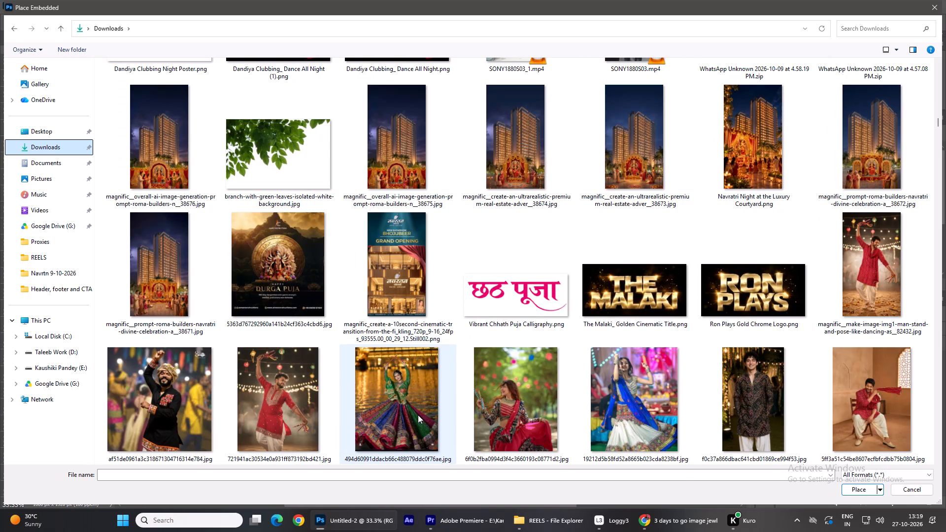
pyautogui.scroll(-1, 418, 415)
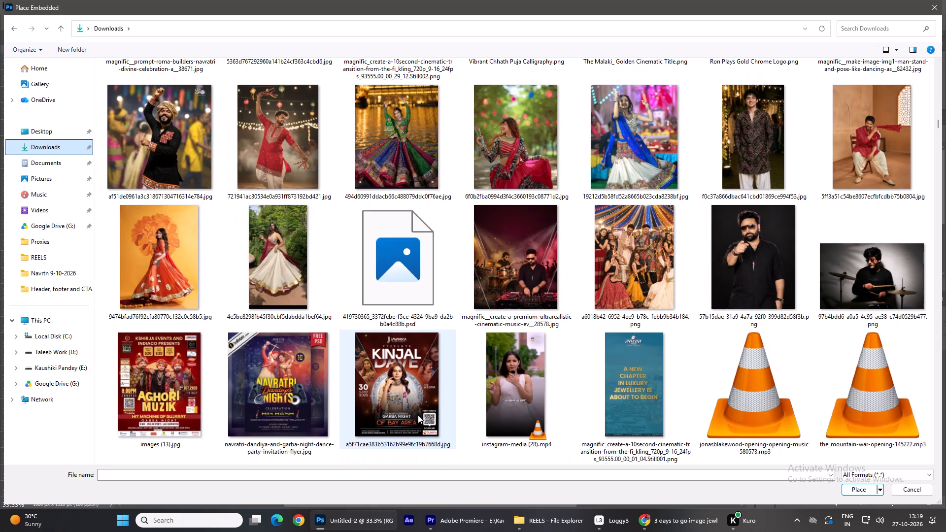
pyautogui.scroll(-1, 418, 415)
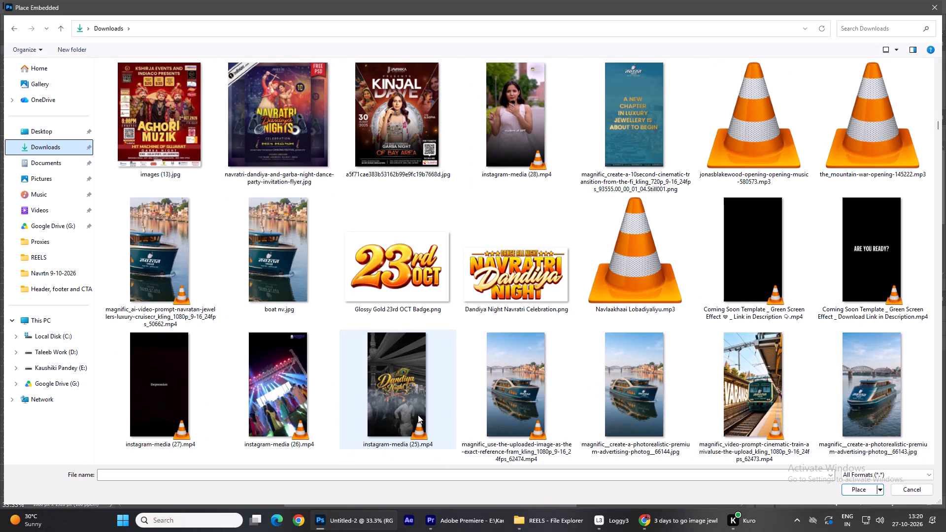
pyautogui.scroll(-2, 418, 415)
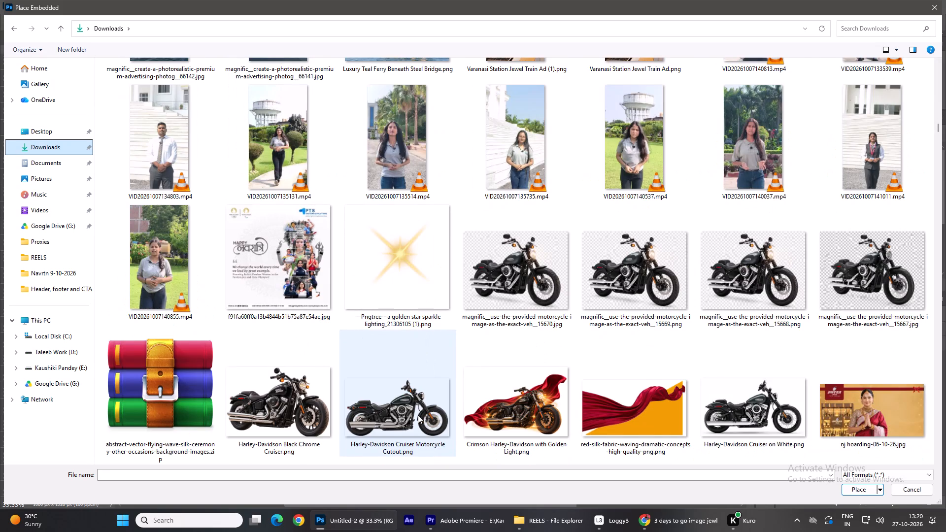
pyautogui.scroll(-2, 418, 415)
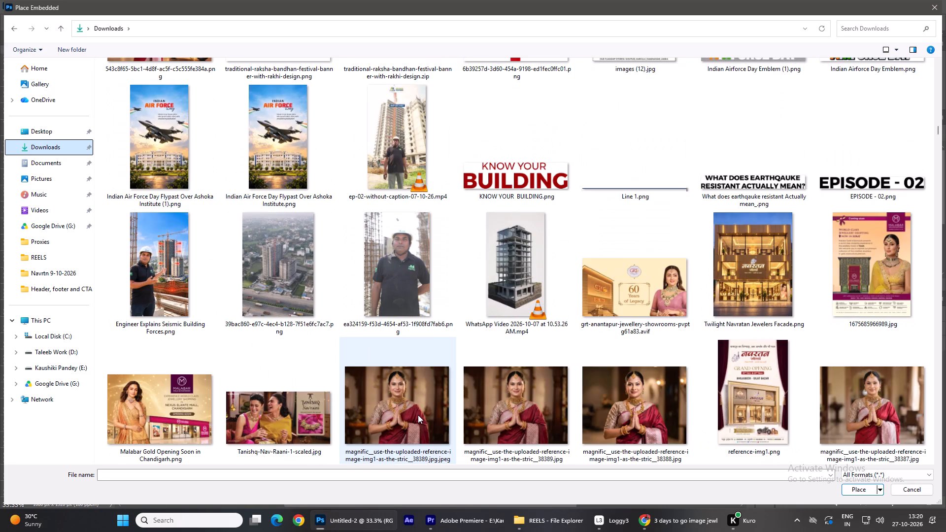
pyautogui.scroll(-1, 418, 415)
pyautogui.scroll(2, 418, 415)
pyautogui.scroll(-1, 418, 415)
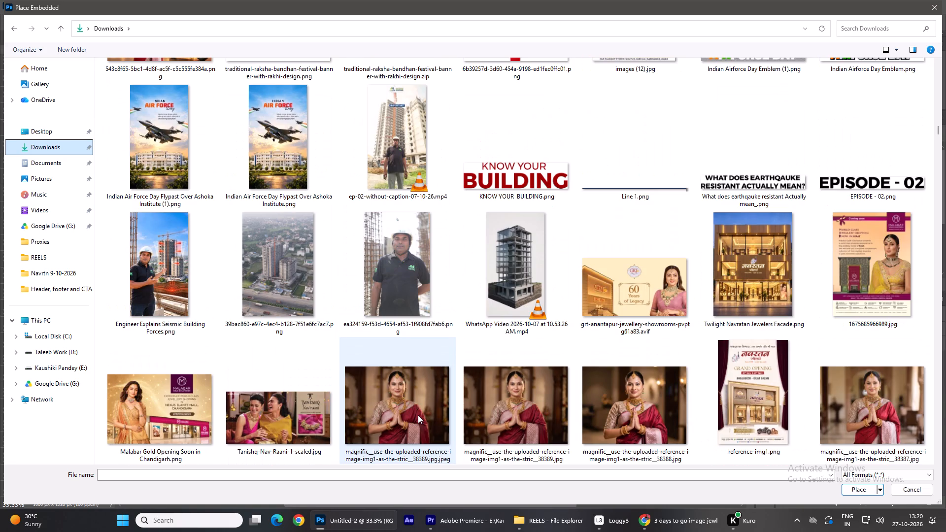
pyautogui.scroll(1, 354, 419)
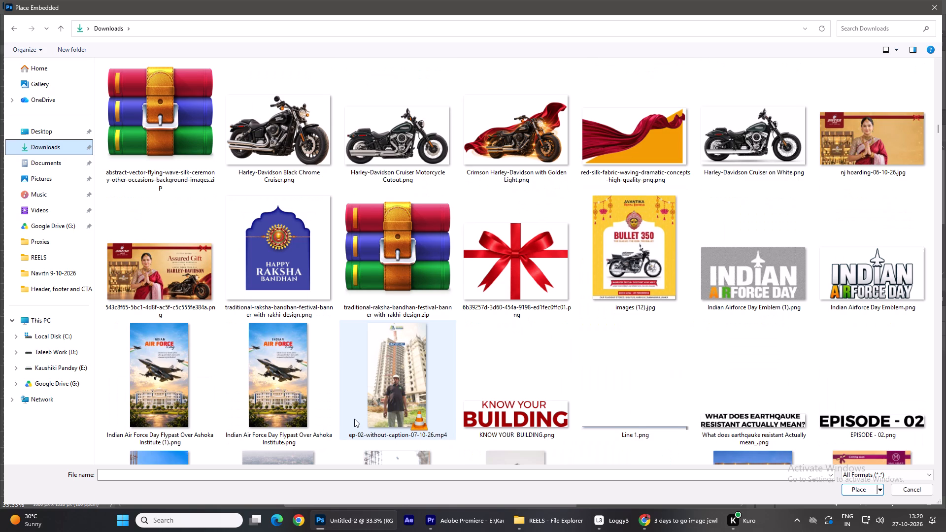
pyautogui.scroll(3, 354, 419)
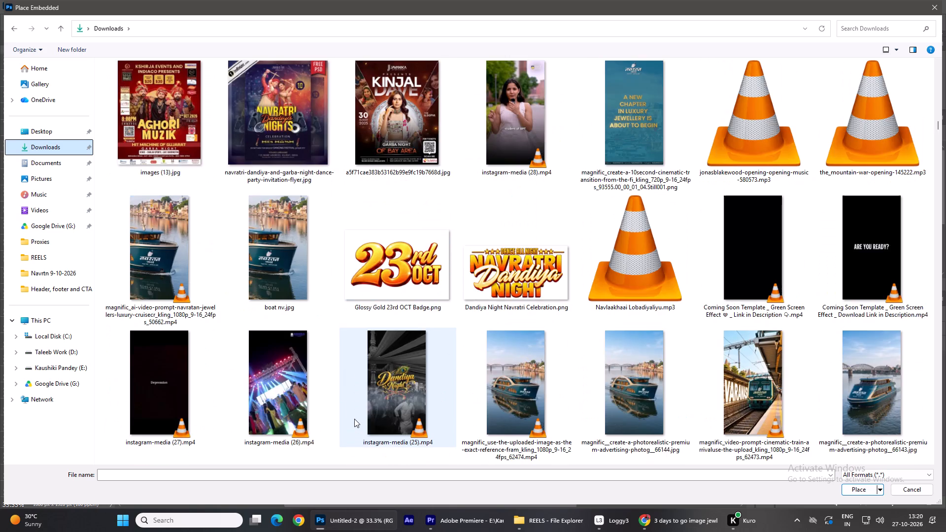
pyautogui.scroll(2, 354, 419)
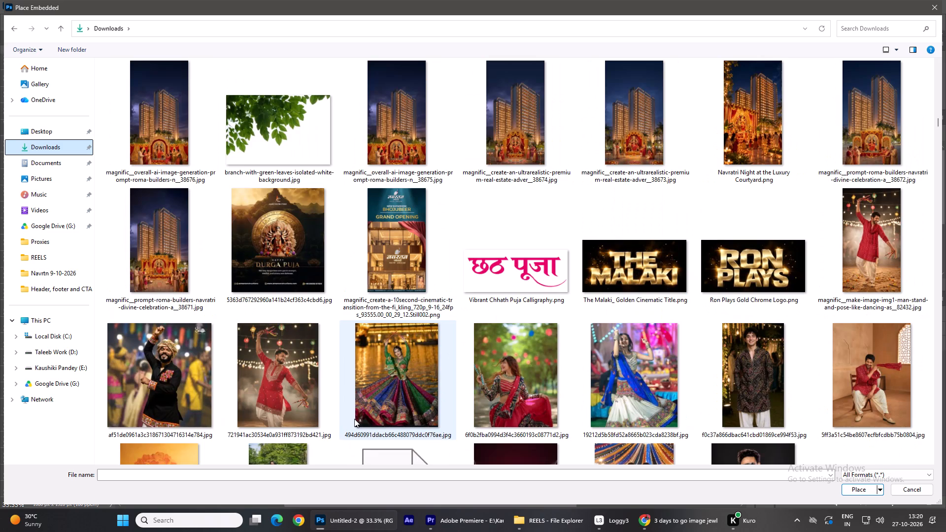
pyautogui.scroll(-13, 354, 419)
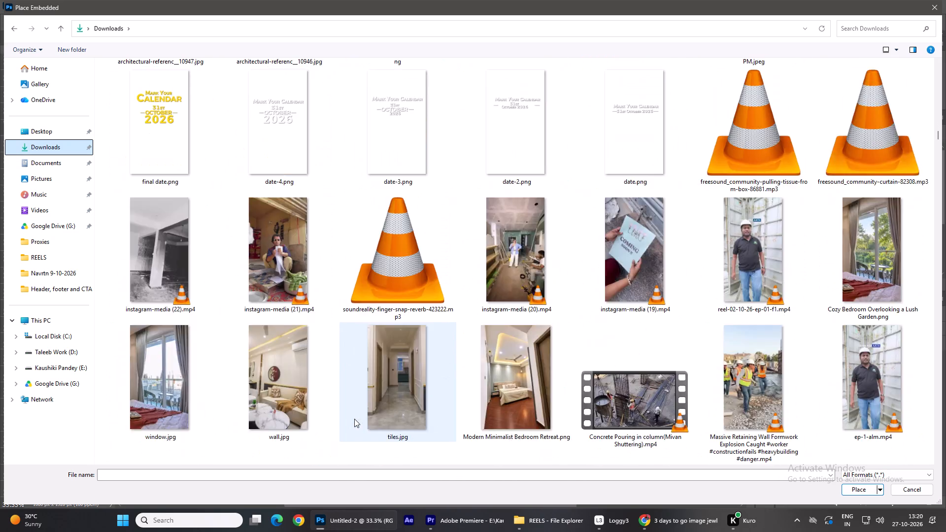
pyautogui.scroll(-7, 354, 419)
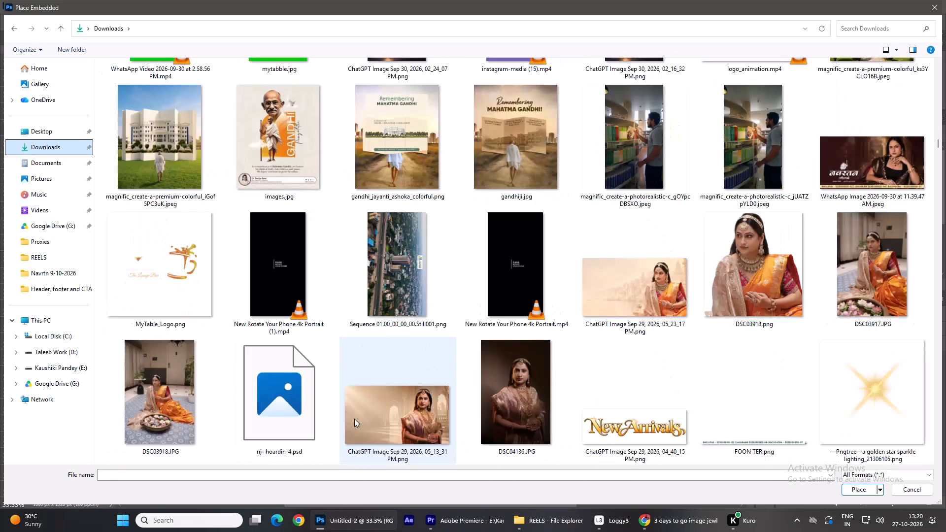
pyautogui.scroll(-5, 354, 419)
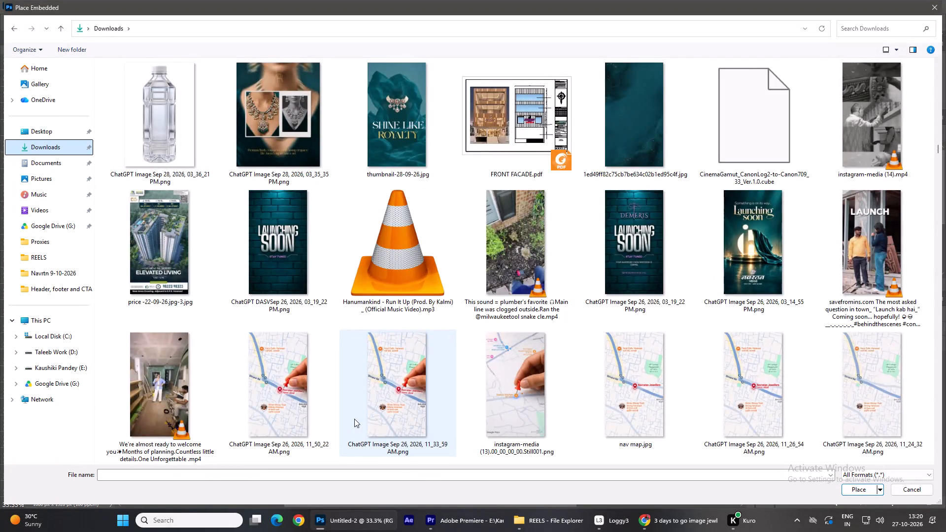
pyautogui.scroll(-9, 354, 419)
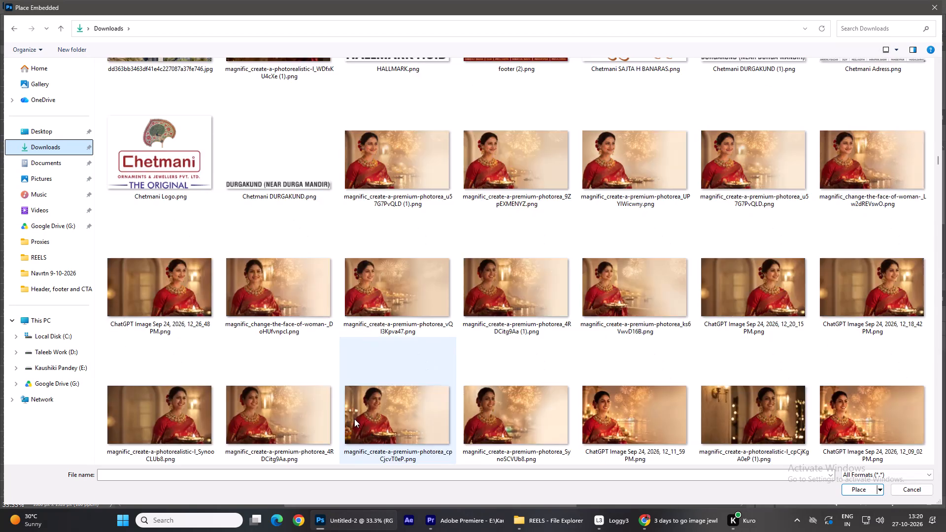
pyautogui.scroll(8, 354, 419)
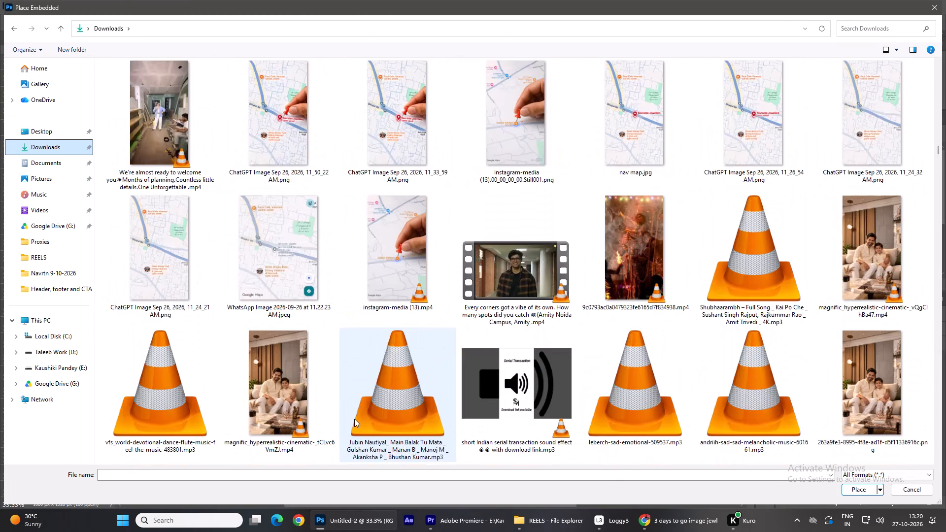
pyautogui.scroll(3, 354, 419)
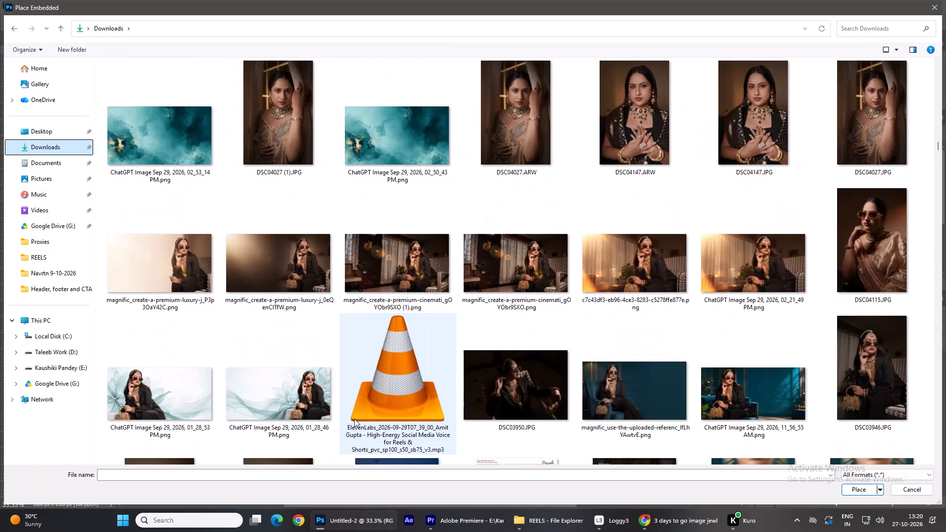
pyautogui.scroll(1, 354, 419)
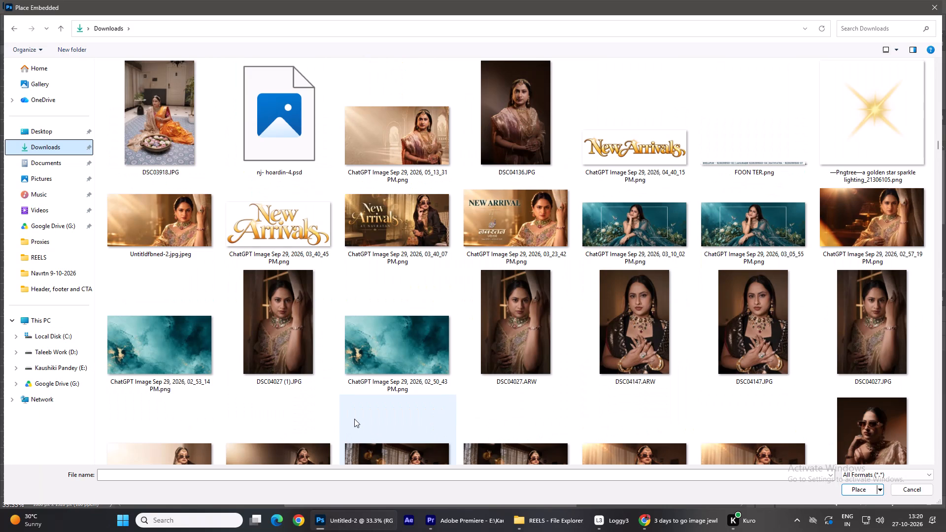
pyautogui.scroll(1, 354, 419)
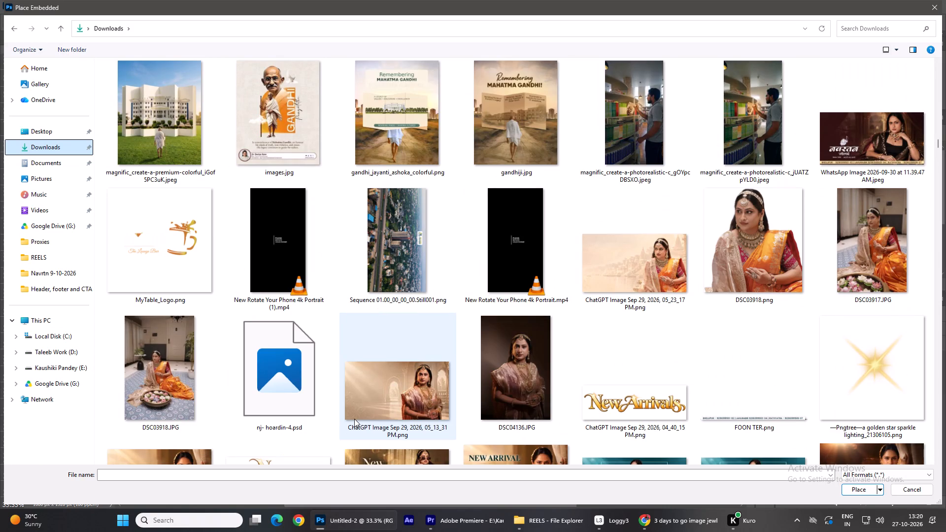
pyautogui.scroll(2, 354, 419)
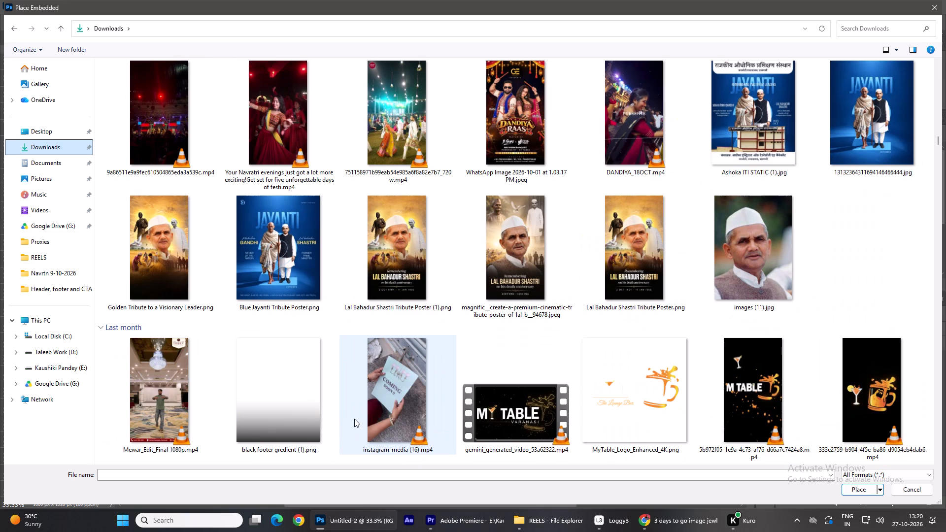
pyautogui.scroll(1, 354, 419)
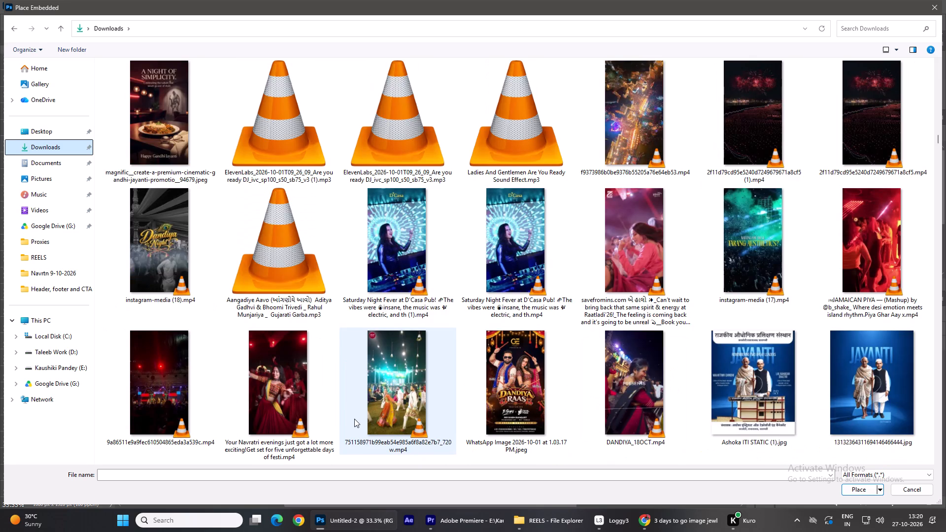
pyautogui.scroll(1, 354, 419)
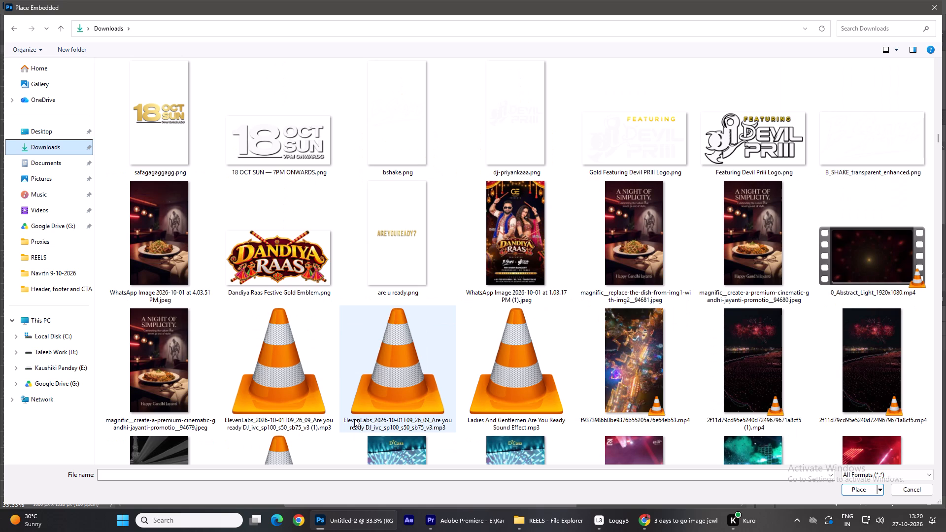
pyautogui.scroll(1, 354, 419)
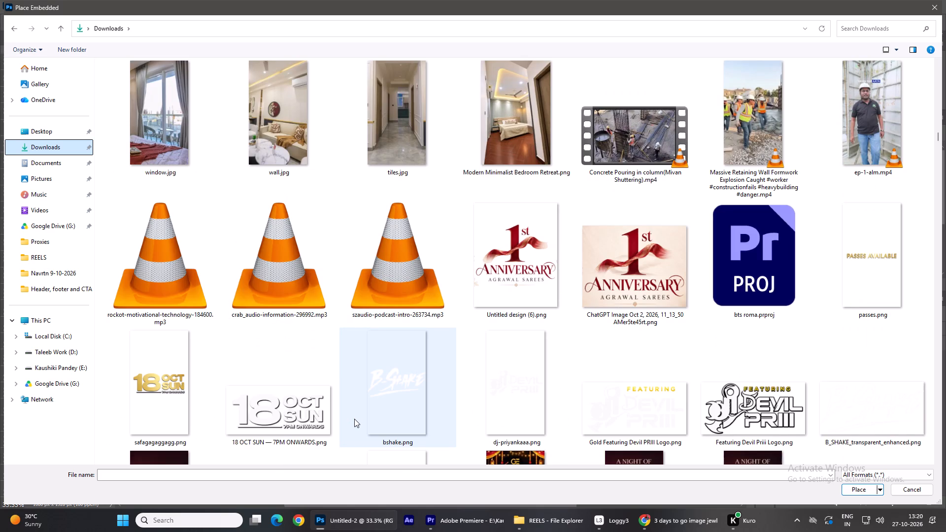
pyautogui.scroll(2, 354, 419)
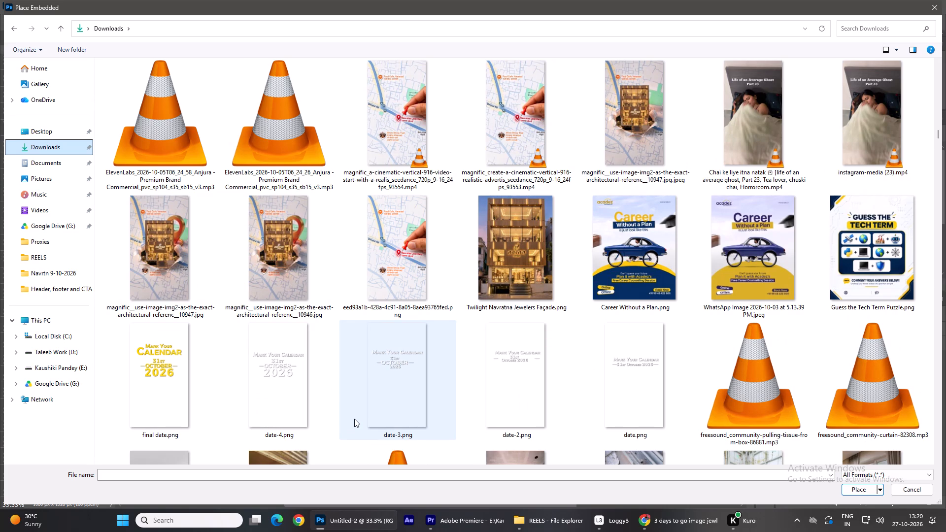
# Place the Twilight Navratna Jewelers Façade image and move it straight down to the canvas's lower edge, at about Y 435 px.
pyautogui.doubleClick(520, 279)
pyautogui.moveTo(406, 348); pyautogui.dragTo(406, 383)
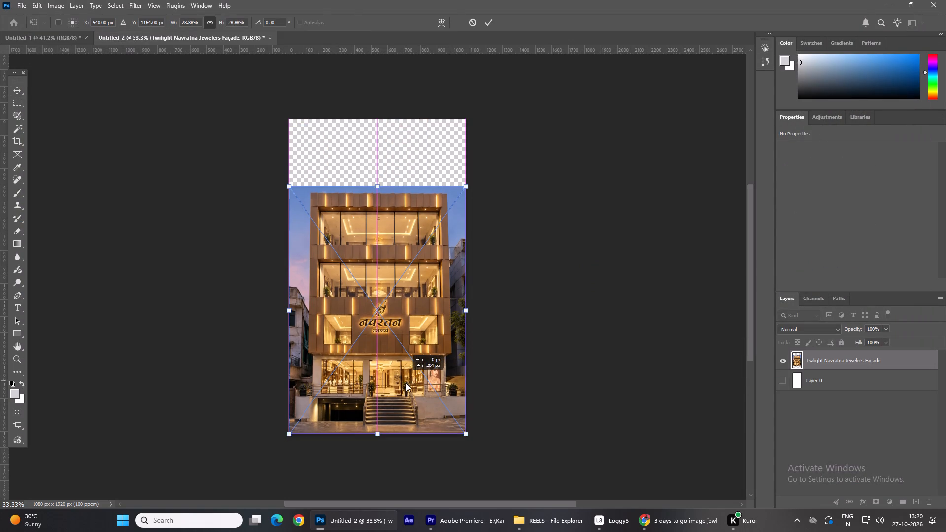
pyautogui.moveTo(406, 383); pyautogui.dragTo(407, 386)
pyautogui.click(464, 460)
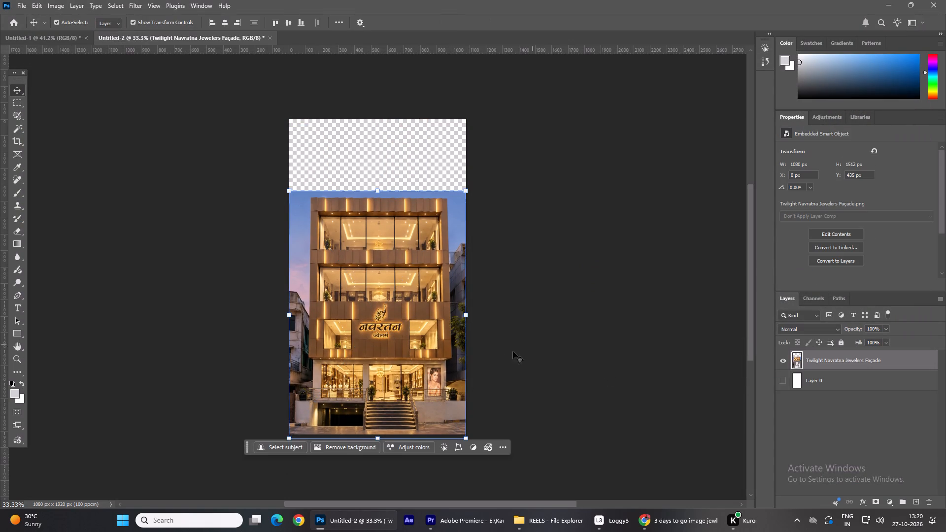
pyautogui.click(620, 346)
# Start placing another embedded image and examine the Downloads folder's files for a suitable background graphic.
pyautogui.click(21, 0)
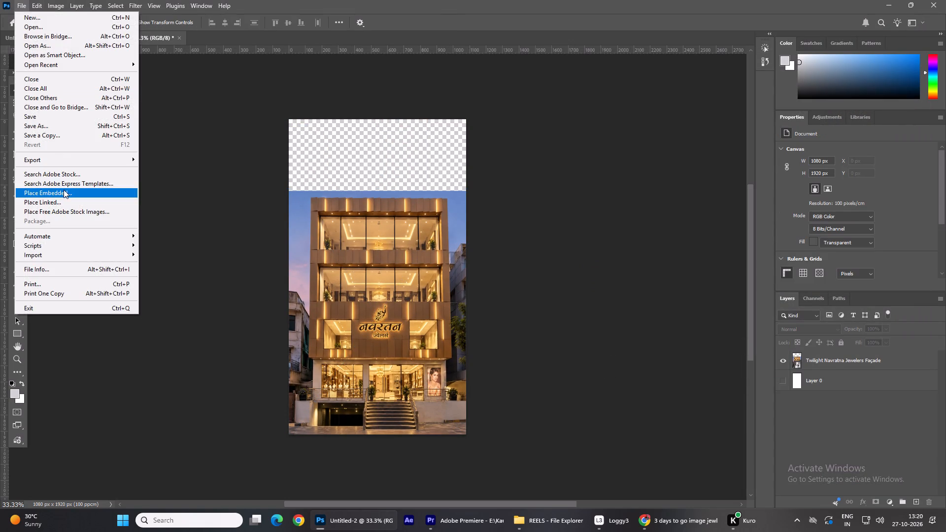
pyautogui.click(64, 190)
pyautogui.scroll(-5, 423, 310)
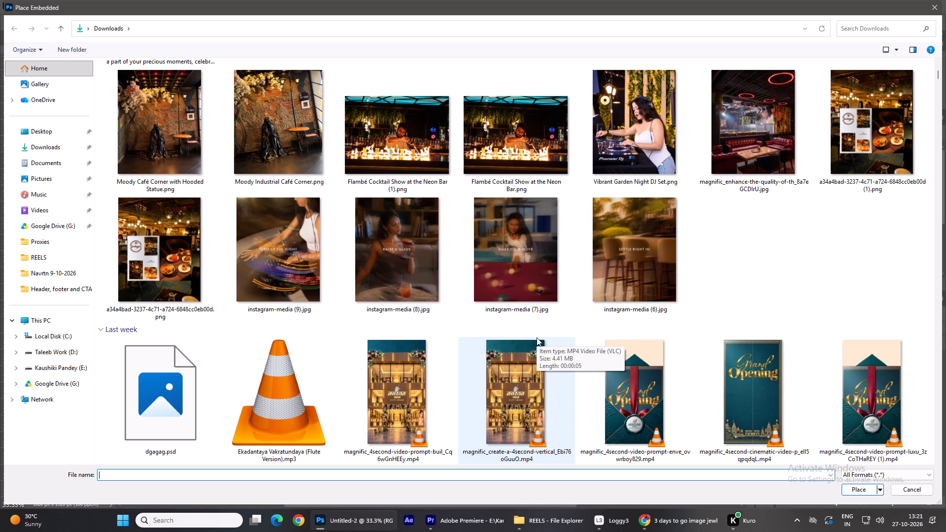
pyautogui.scroll(-9, 537, 337)
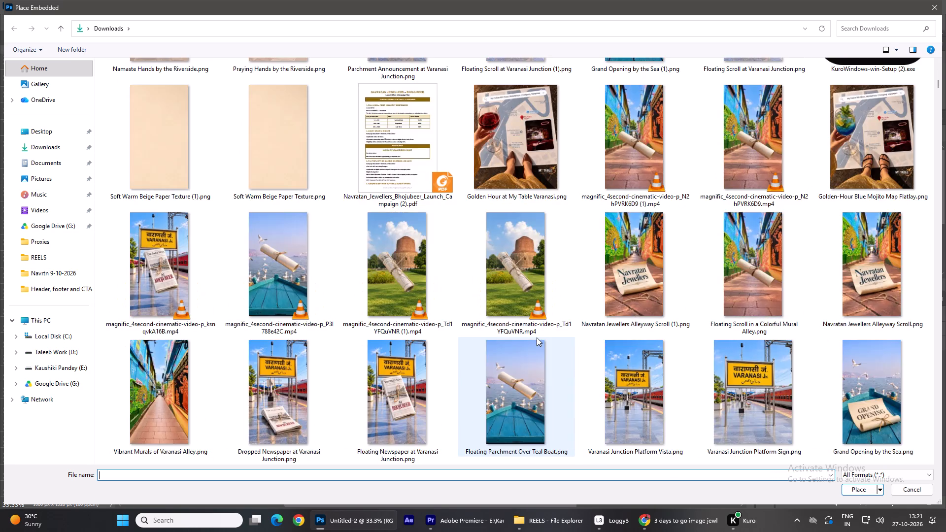
pyautogui.scroll(-6, 537, 337)
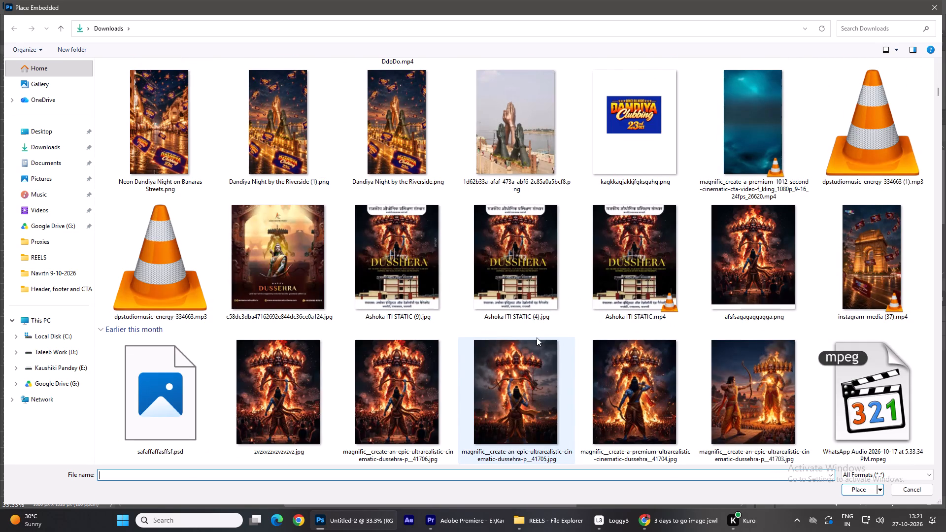
pyautogui.scroll(-3, 537, 337)
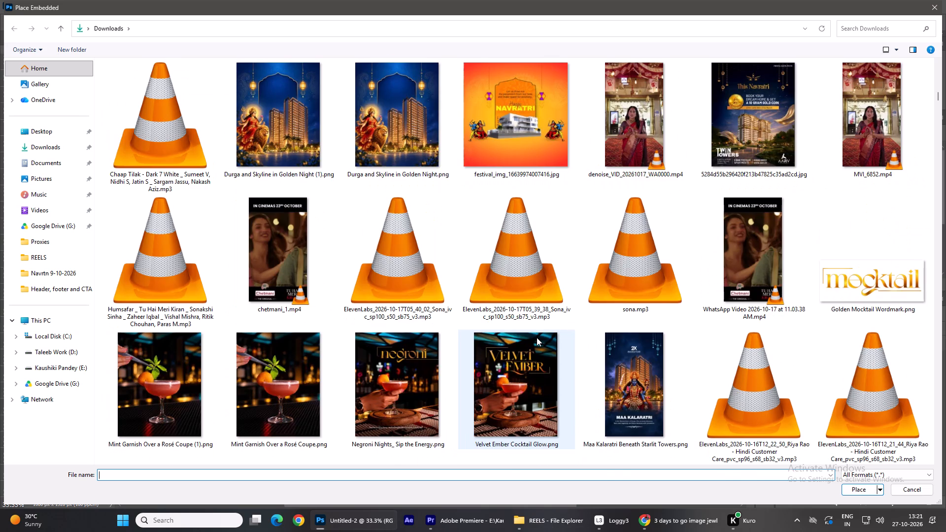
pyautogui.scroll(2, 537, 337)
pyautogui.scroll(-3, 537, 337)
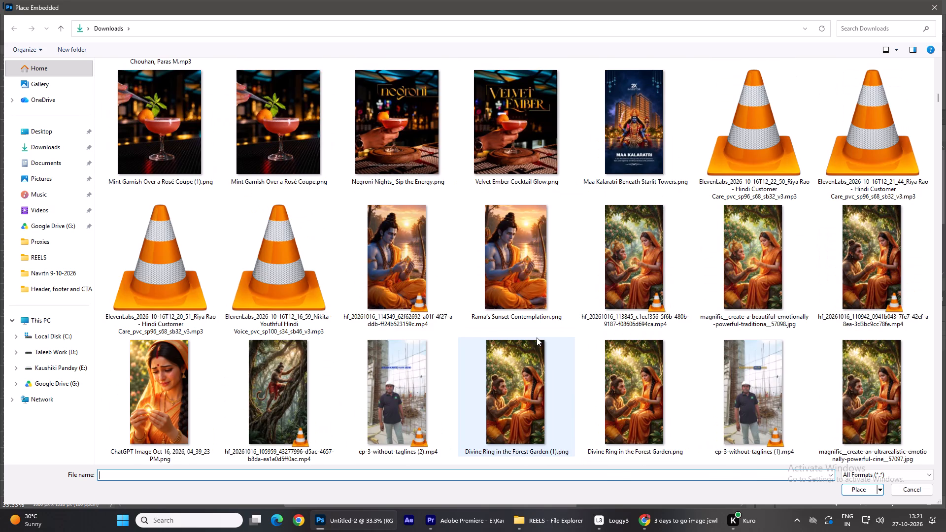
pyautogui.scroll(-5, 537, 337)
pyautogui.scroll(3, 537, 337)
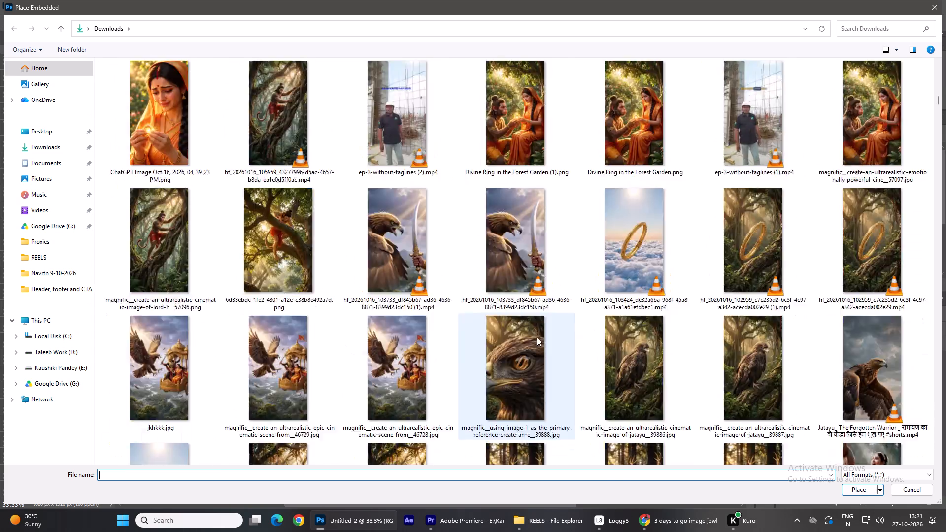
pyautogui.scroll(20, 537, 337)
pyautogui.scroll(12, 537, 337)
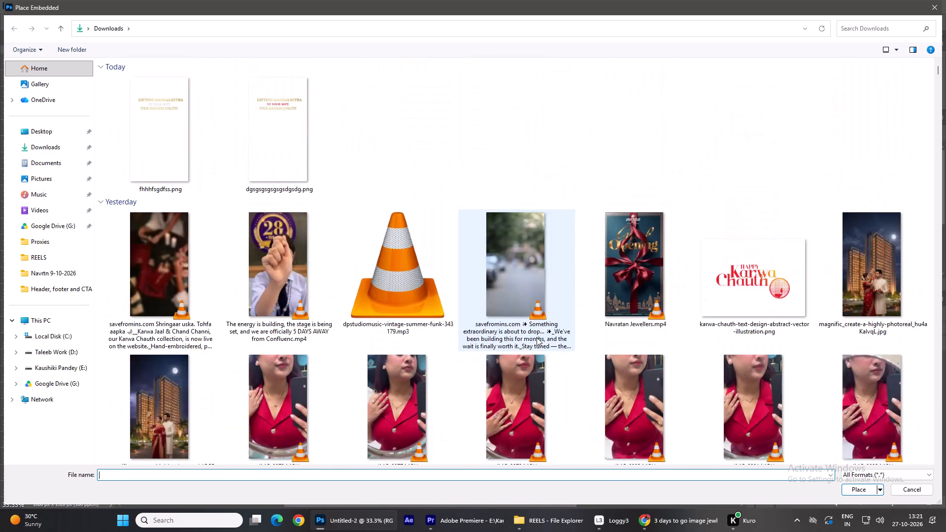
pyautogui.scroll(1, 537, 337)
pyautogui.click(901, 489)
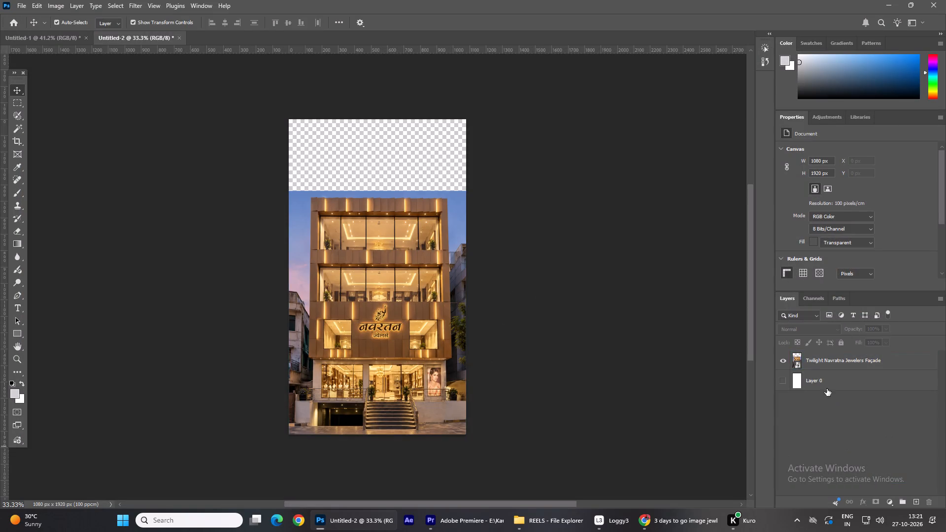
# Hide the Twilight Navratna Jewelers Façade layer.
pyautogui.click(779, 362)
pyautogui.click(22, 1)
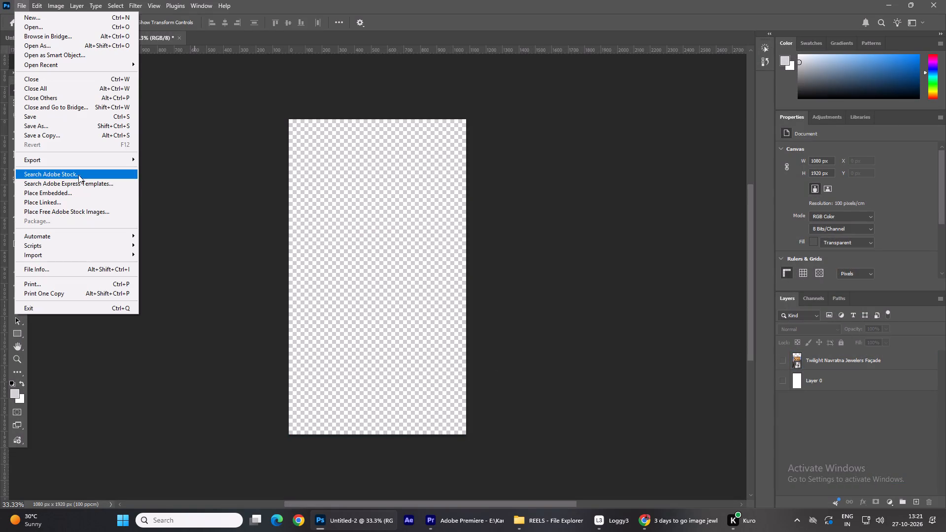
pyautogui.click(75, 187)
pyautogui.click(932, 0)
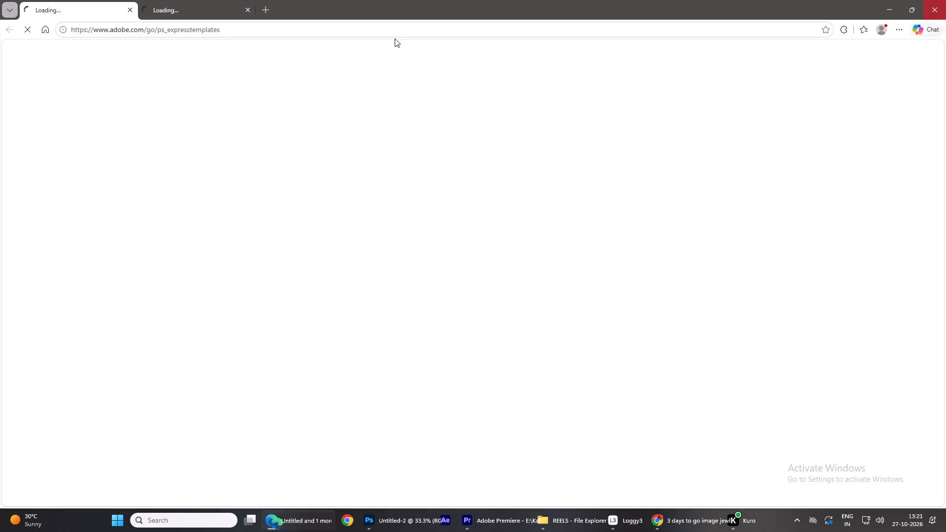
# Place the plain teal textured image ggagaggagg.png from Downloads as an embedded background covering the canvas.
pyautogui.click(22, 0)
pyautogui.click(44, 195)
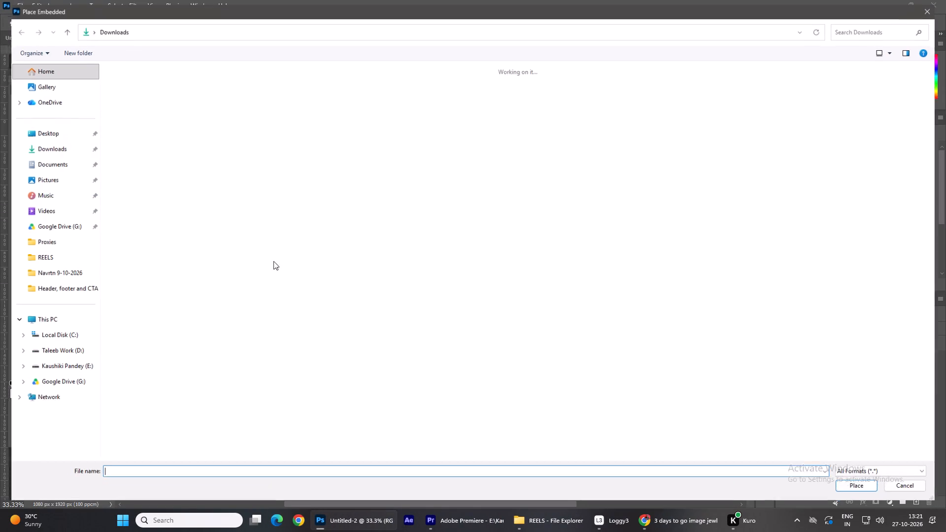
pyautogui.scroll(-2, 348, 288)
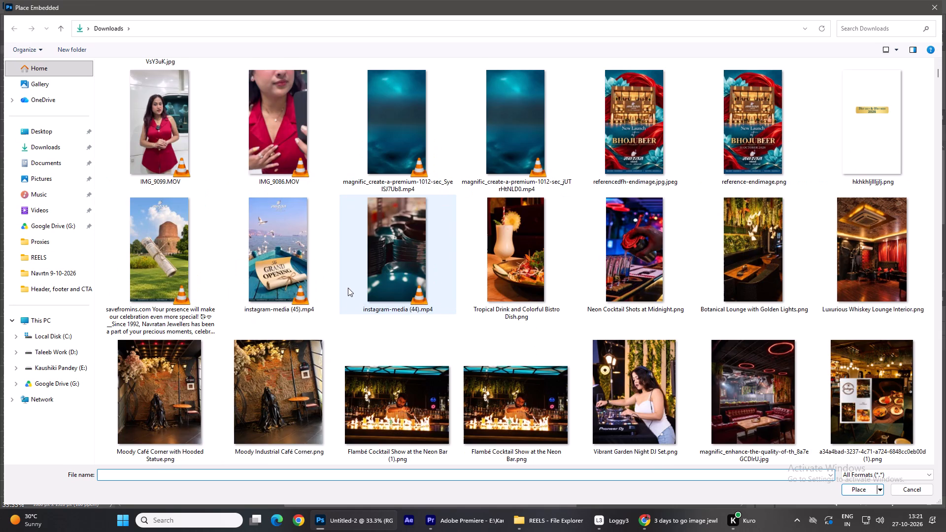
pyautogui.scroll(-3, 348, 288)
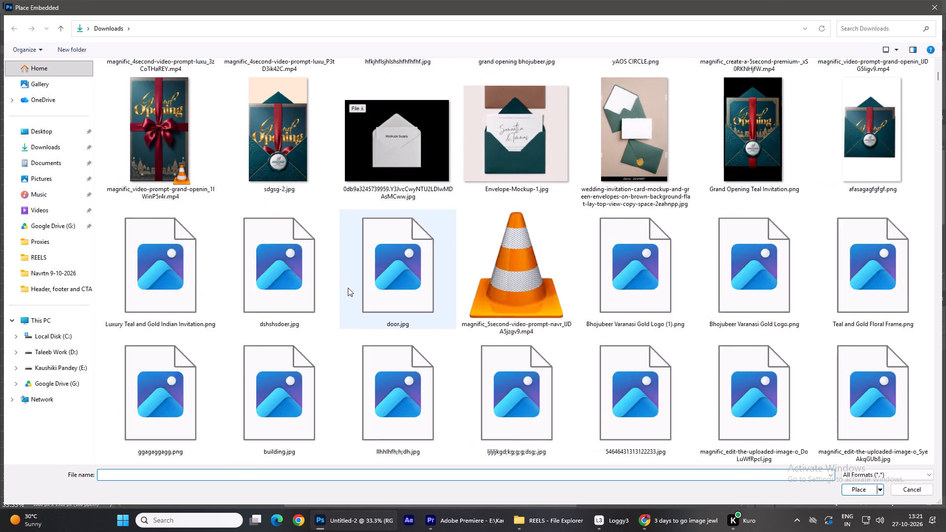
pyautogui.doubleClick(141, 374)
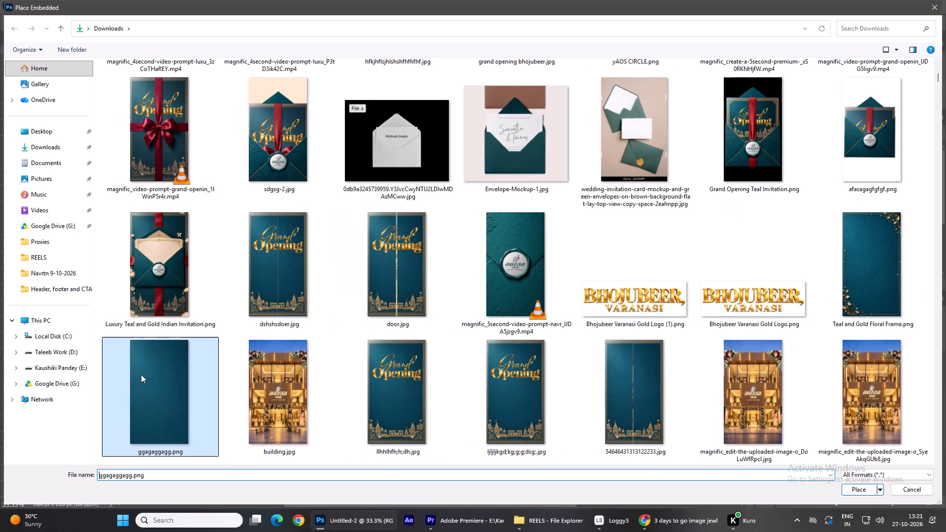
pyautogui.click(450, 455)
pyautogui.click(574, 346)
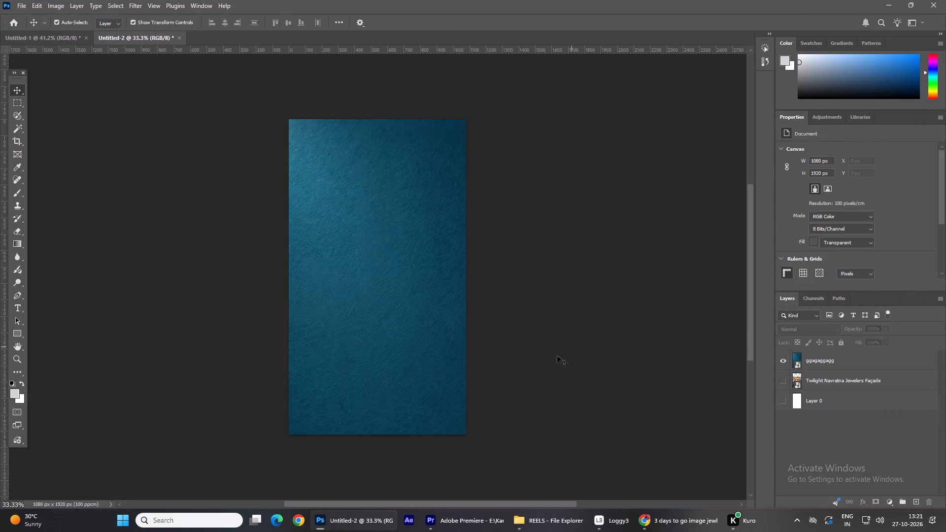
# Copy the gold 3D "3 Days to Go" Adobe Stock image from Chrome and paste it into the Photoshop document.
pyautogui.click(646, 517)
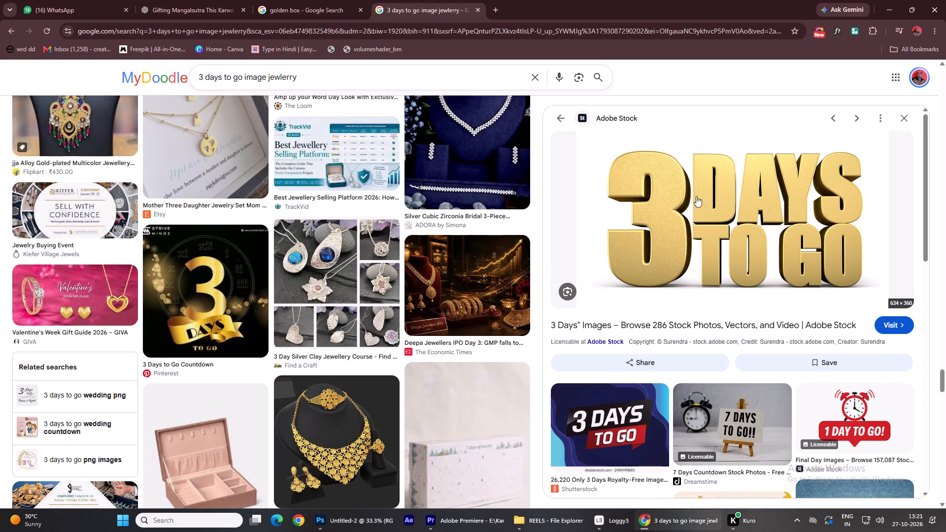
pyautogui.rightClick(721, 192)
pyautogui.click(756, 362)
pyautogui.click(358, 517)
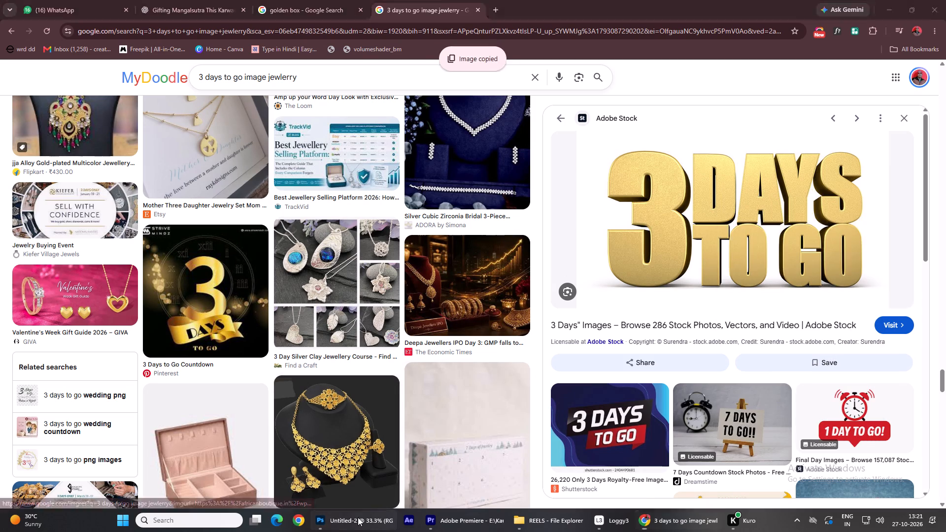
pyautogui.hotkey('ctrl', 'v')
# Remove the background from the pasted gold "3 Days to Go" lettering.
pyautogui.click(342, 451)
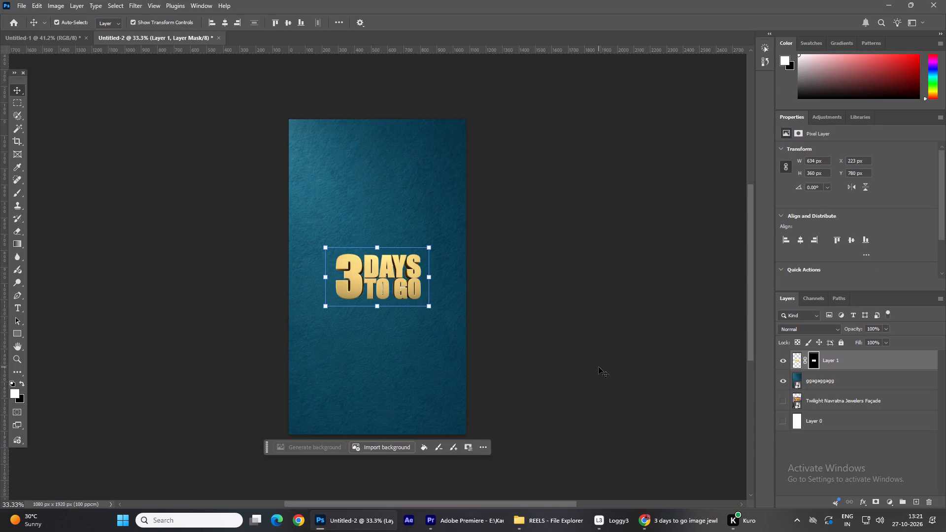
pyautogui.click(619, 323)
# Delete the white remnants inside the G of "GO" and the O of "TO" using the Magic Wand.
pyautogui.scroll(12, 404, 284)
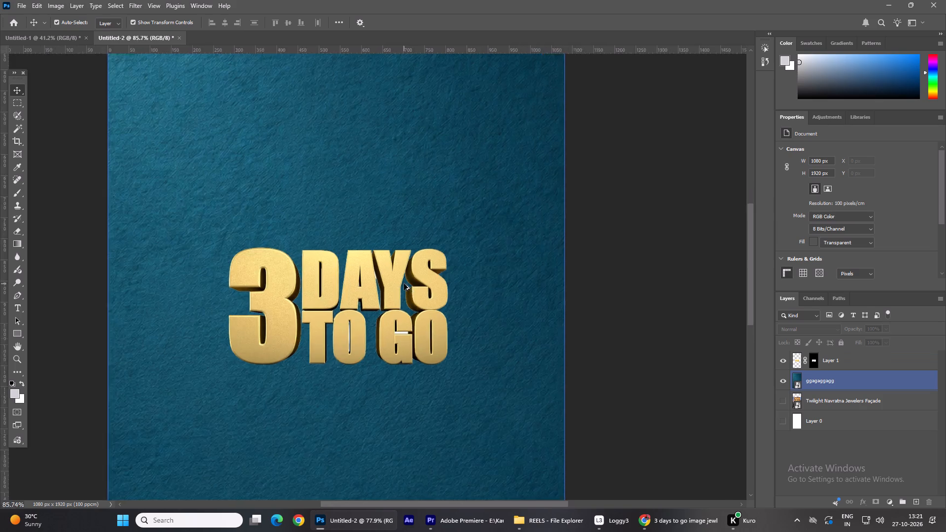
pyautogui.scroll(8, 404, 284)
pyautogui.click(365, 309)
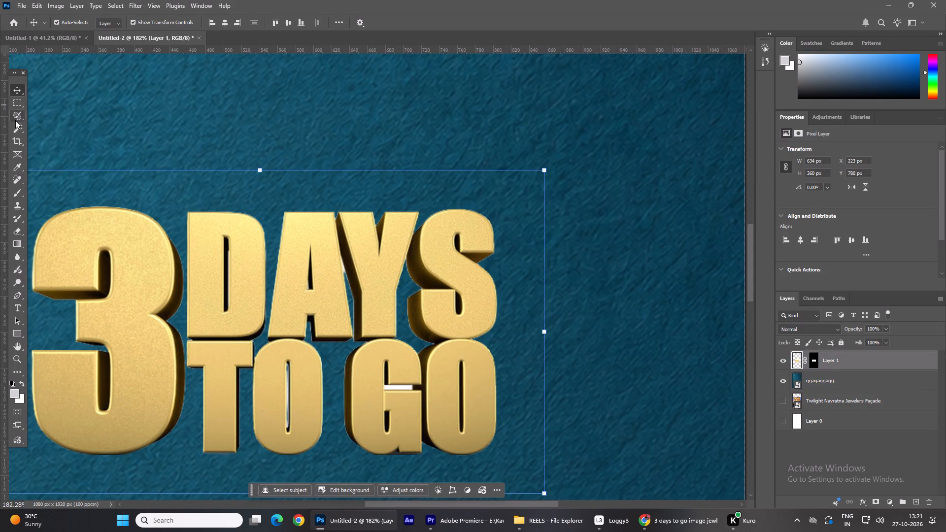
pyautogui.click(16, 127)
pyautogui.click(344, 274)
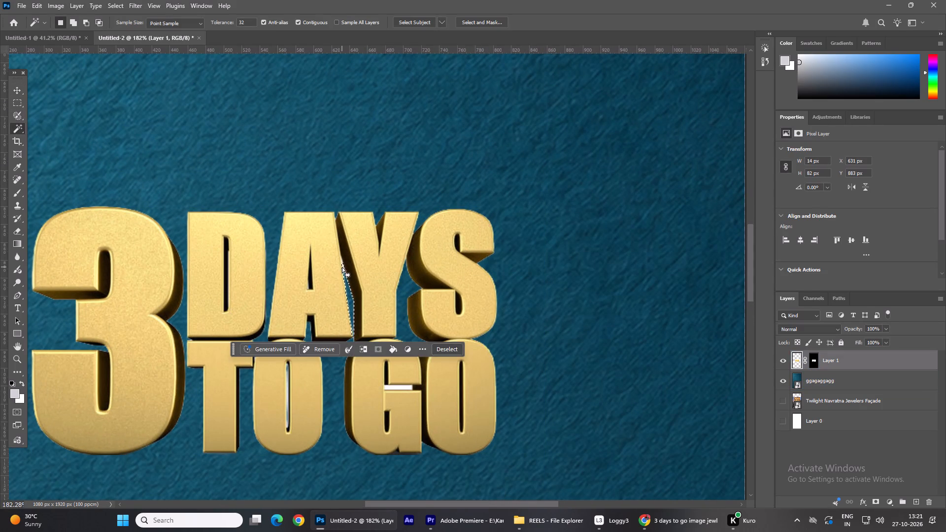
pyautogui.click(342, 267)
pyautogui.click(345, 270)
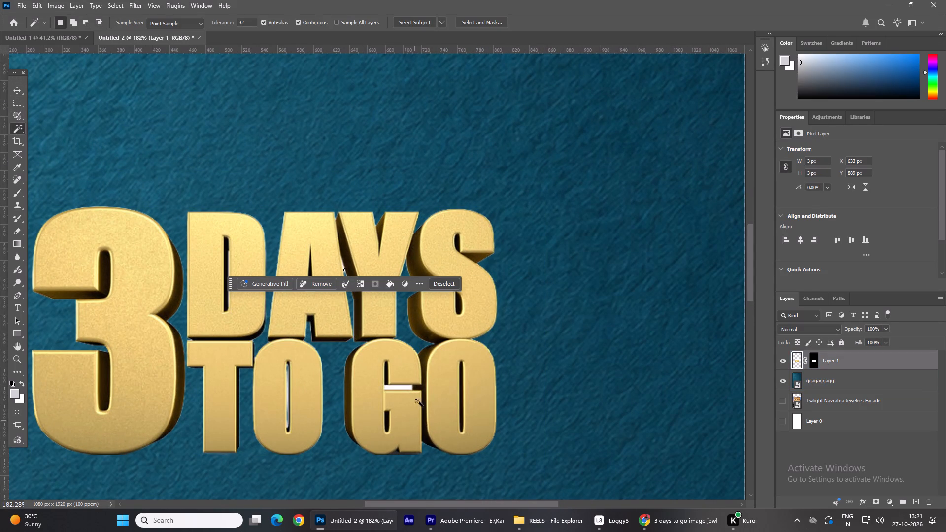
pyautogui.click(401, 387)
pyautogui.press('Delete')
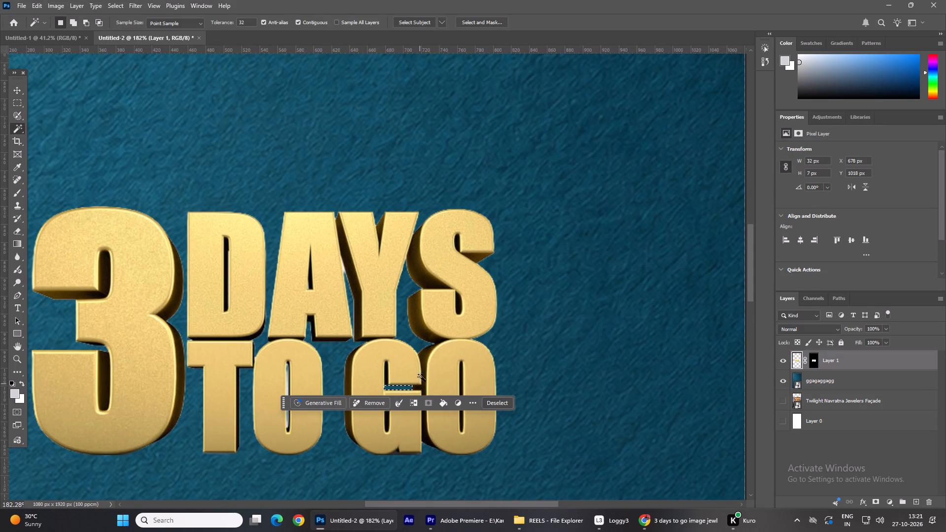
pyautogui.click(288, 379)
pyautogui.press('Delete')
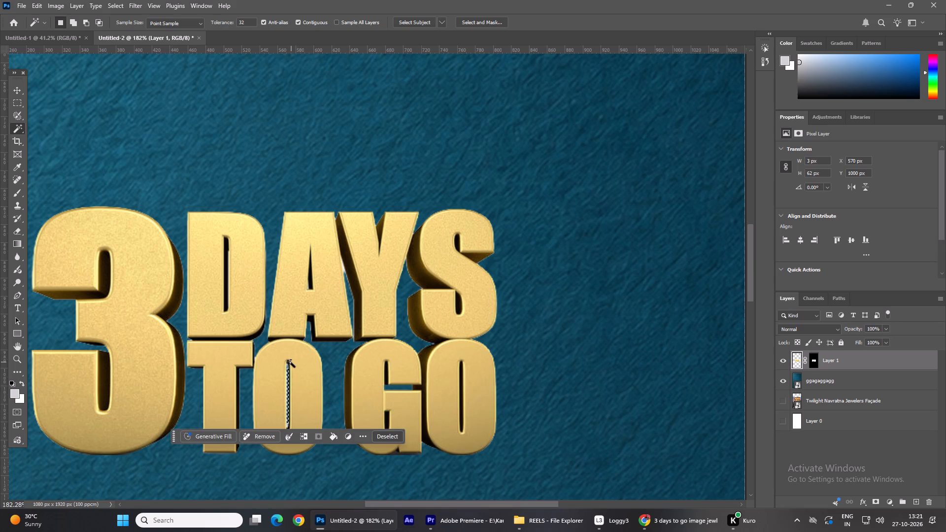
# Select and delete the white sliver between the A and Y of "DAYS", then clear the selection.
pyautogui.click(346, 264)
pyautogui.click(342, 269)
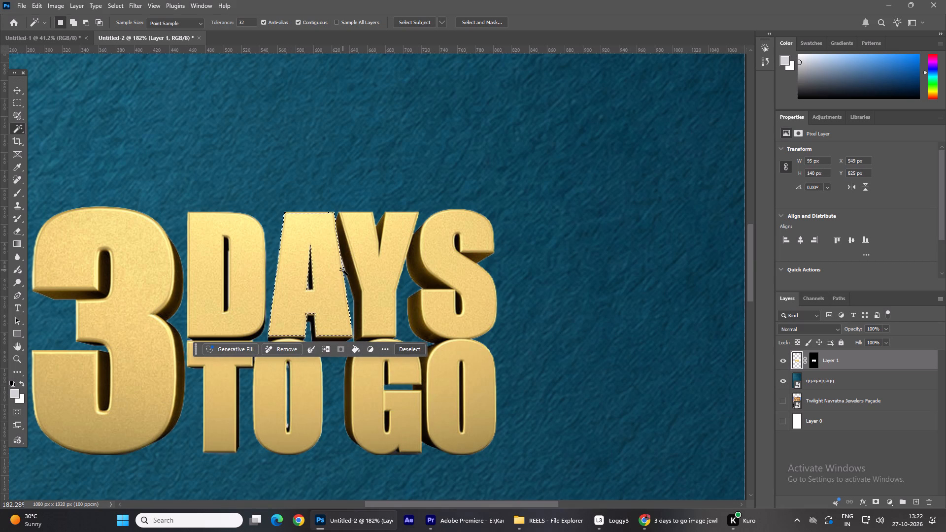
pyautogui.click(345, 268)
pyautogui.click(344, 268)
pyautogui.press('Delete')
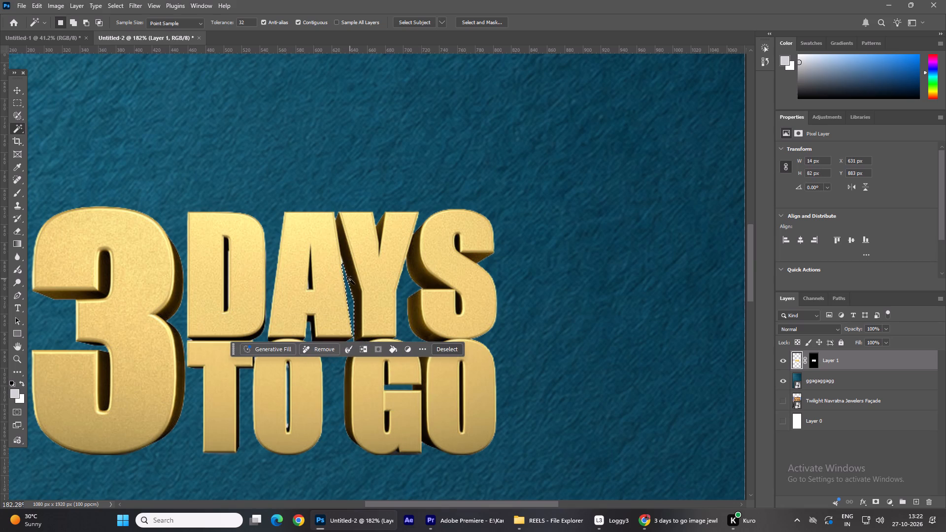
pyautogui.click(345, 284)
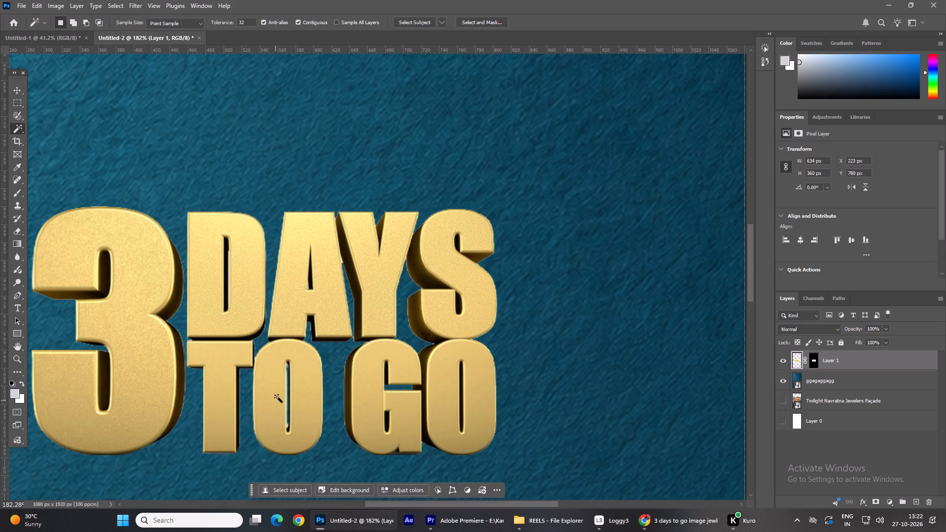
# Move the gold lettering to the upper part of the canvas, centred horizontally at about X 223, Y 270 px.
pyautogui.keyDown('alt'); pyautogui.scroll(-12, 277, 399); pyautogui.keyUp('alt')
pyautogui.click(14, 87)
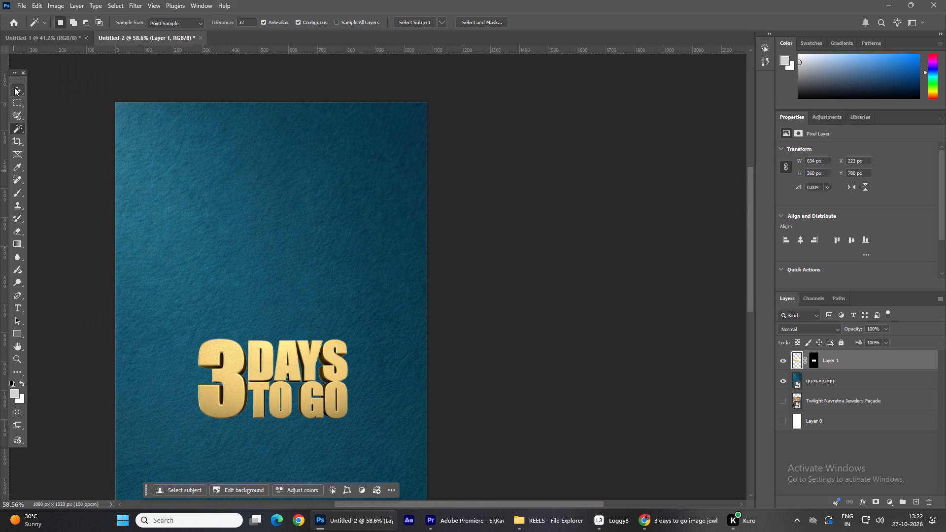
pyautogui.click(457, 219)
pyautogui.scroll(-8, 387, 355)
pyautogui.moveTo(329, 358); pyautogui.dragTo(323, 298)
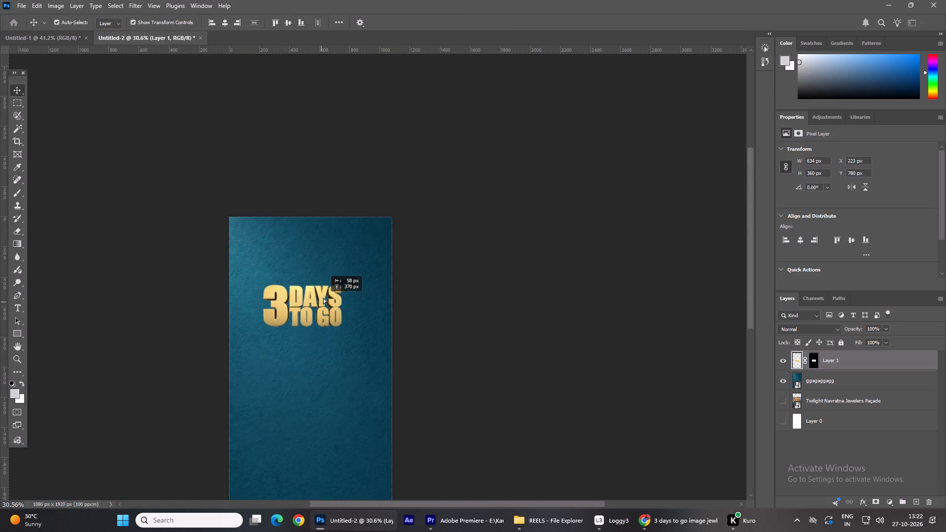
pyautogui.moveTo(323, 298); pyautogui.dragTo(327, 277)
# Show the Twilight Navratna Jewelers Façade layer and move it above the teal background layer, beneath the lettering.
pyautogui.keyDown('alt'); pyautogui.scroll(-10, 316, 304); pyautogui.keyUp('alt')
pyautogui.click(787, 397)
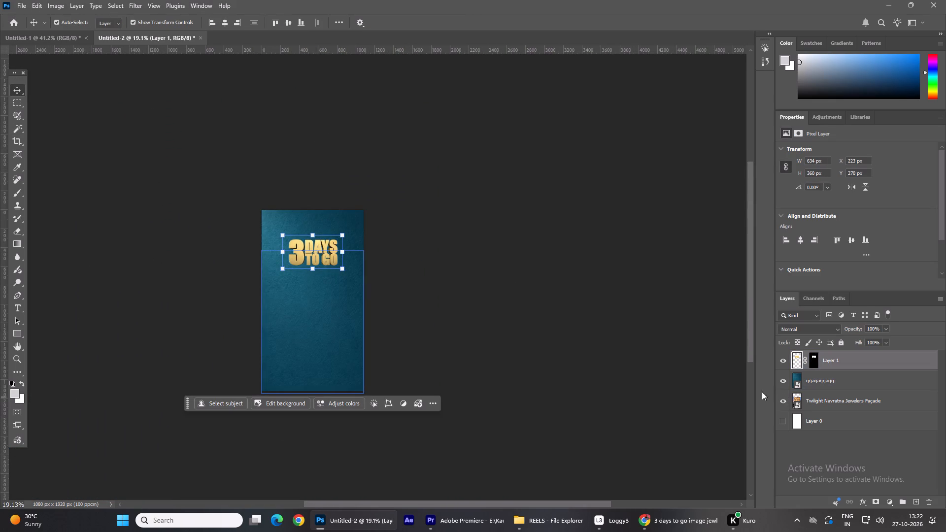
pyautogui.moveTo(817, 401); pyautogui.dragTo(823, 372)
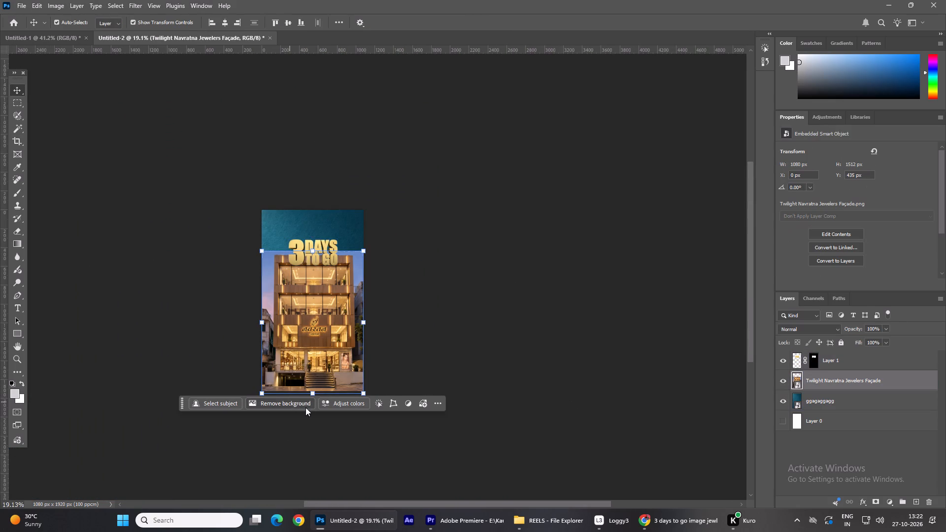
# Remove the background around the building on the Twilight Navratna Jewelers Façade layer.
pyautogui.click(301, 402)
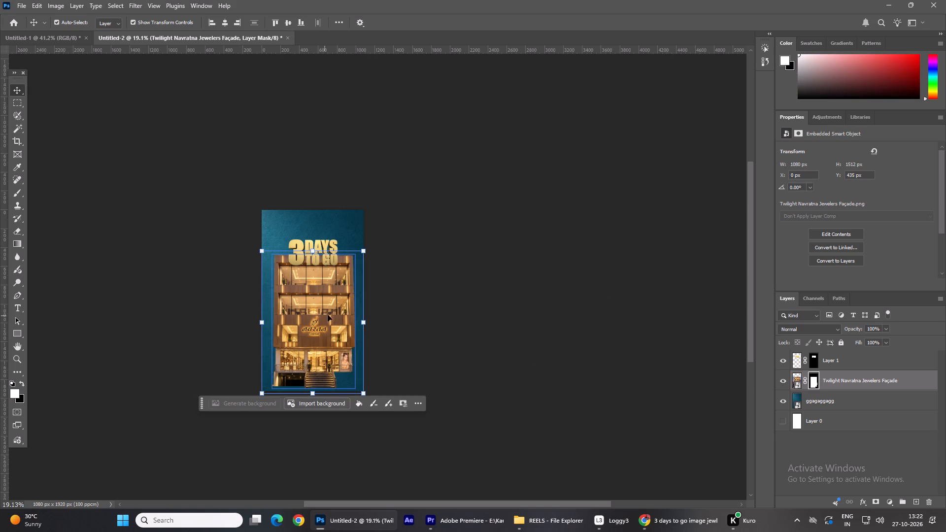
# Lower the store façade beneath the gold lettering to about X -46, Y 630 px and enlarge it slightly.
pyautogui.moveTo(330, 332); pyautogui.dragTo(325, 353)
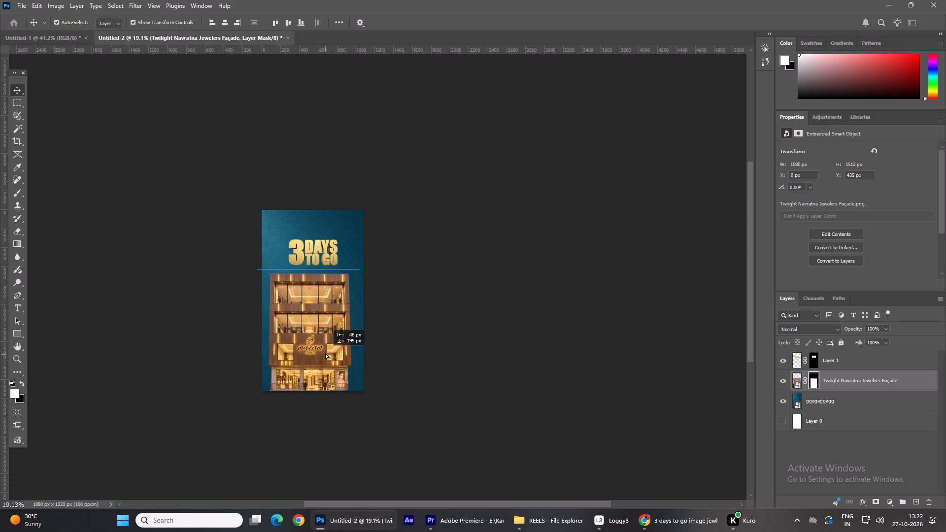
pyautogui.moveTo(325, 353); pyautogui.dragTo(325, 348)
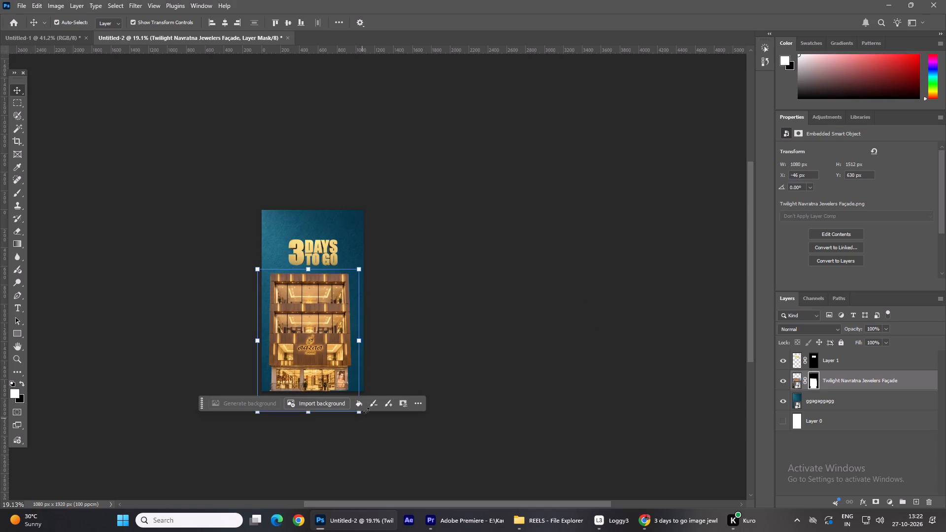
pyautogui.click(357, 418)
pyautogui.moveTo(359, 415); pyautogui.dragTo(366, 423)
pyautogui.click(390, 444)
pyautogui.click(432, 397)
# Enlarge the gold "3 Days to Go" lettering above the façade to about 860 x 488 px.
pyautogui.keyDown('alt'); pyautogui.scroll(4, 352, 317); pyautogui.keyUp('alt')
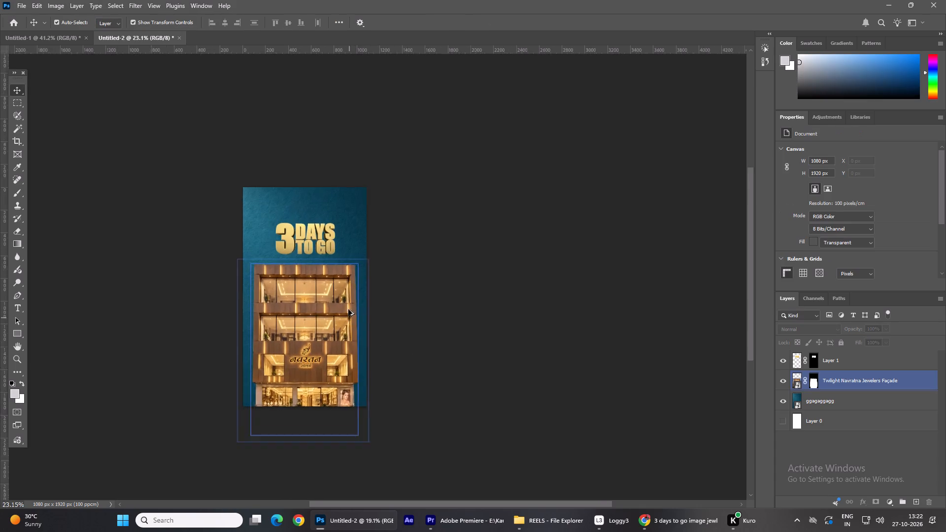
pyautogui.keyDown('alt'); pyautogui.scroll(9, 305, 246); pyautogui.keyUp('alt')
pyautogui.keyDown('alt'); pyautogui.scroll(-8, 298, 225); pyautogui.keyUp('alt')
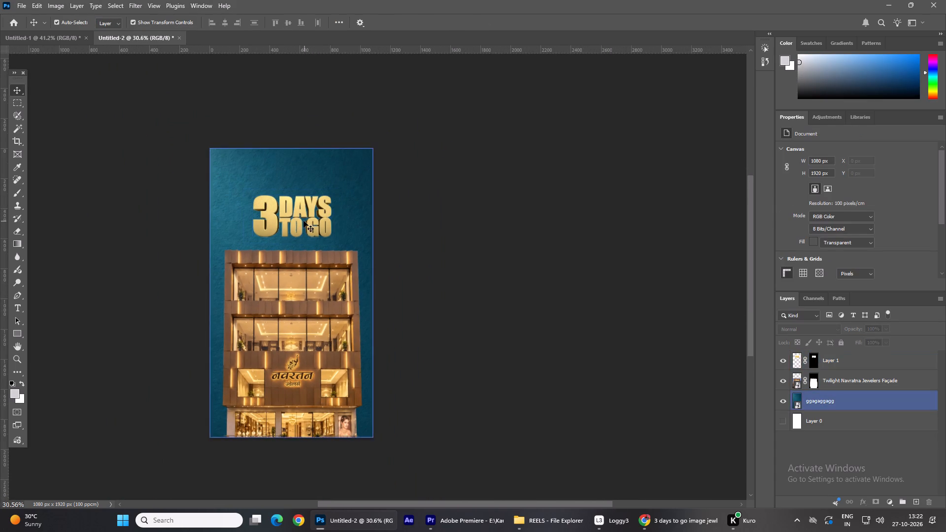
pyautogui.click(304, 221)
pyautogui.click(287, 211)
pyautogui.moveTo(245, 191); pyautogui.dragTo(237, 169)
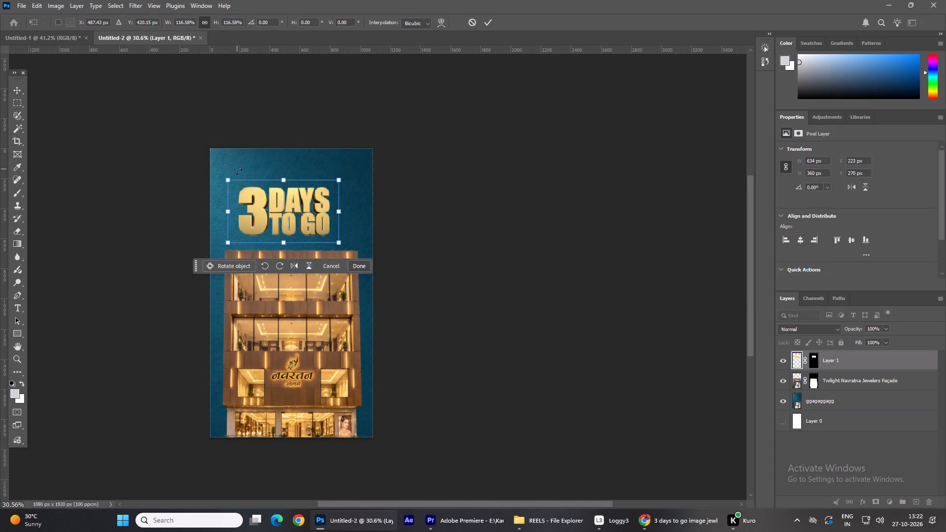
pyautogui.moveTo(341, 247); pyautogui.dragTo(358, 259)
pyautogui.click(324, 231)
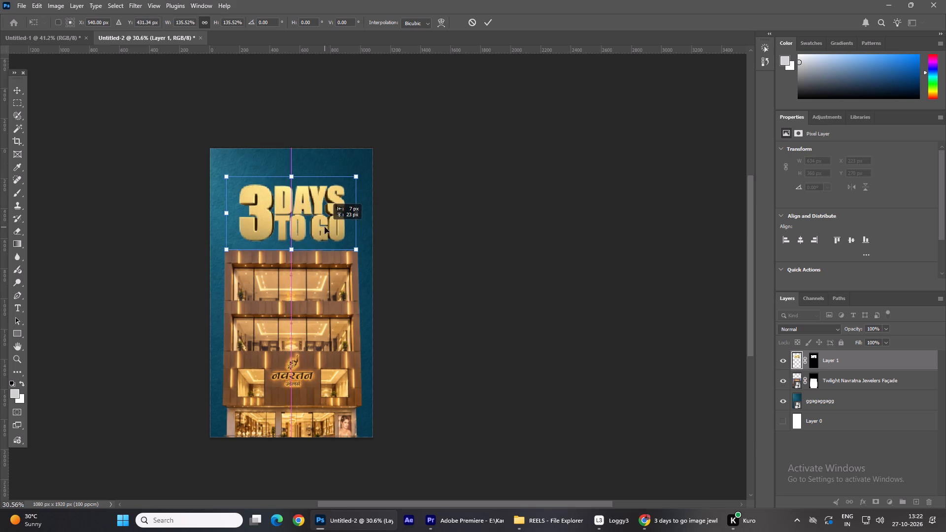
pyautogui.click(489, 21)
pyautogui.click(503, 148)
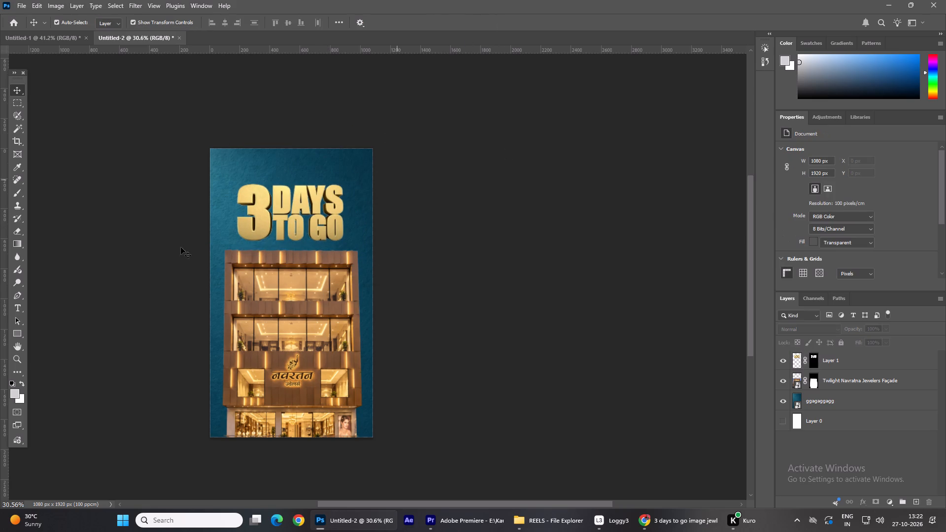
# Add a Multiply drop shadow to the lettering on Layer 1: 46% opacity, about 70° angle, 11 px distance, 3 px size.
pyautogui.click(304, 219)
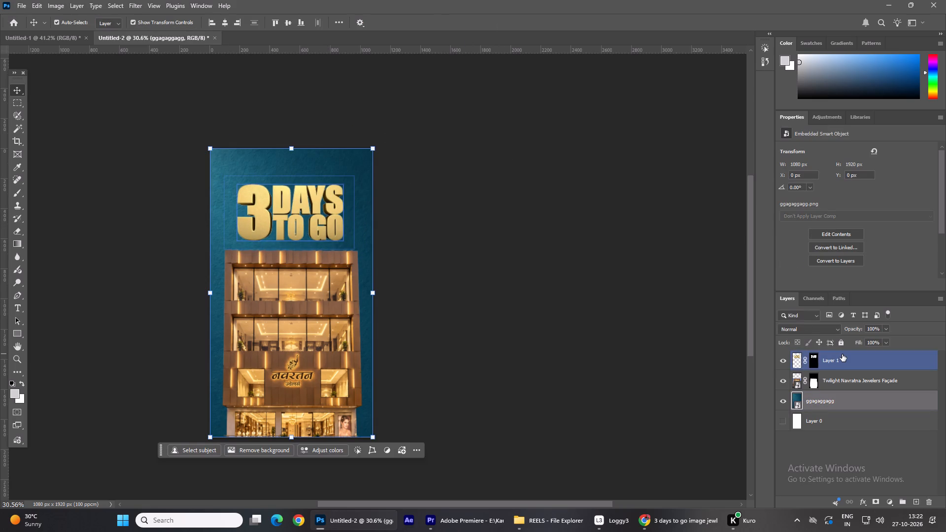
pyautogui.click(842, 354)
pyautogui.click(868, 503)
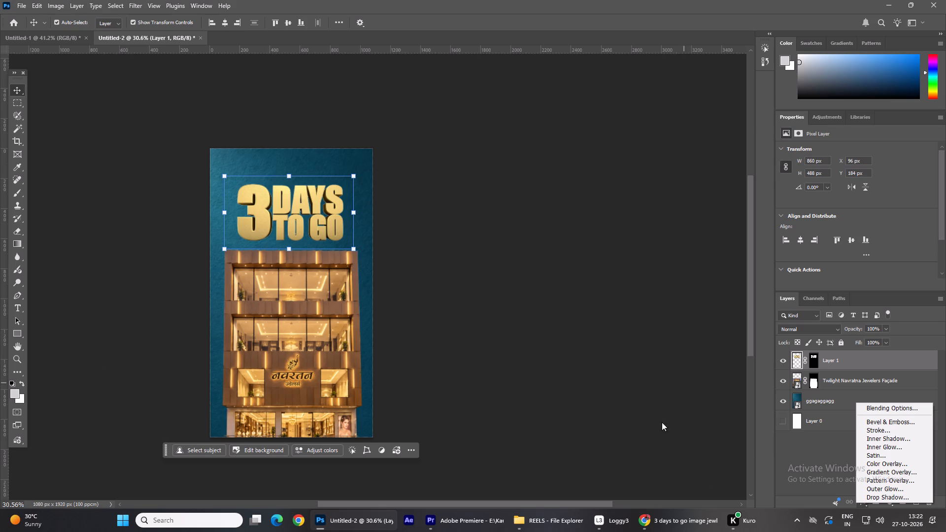
pyautogui.click(918, 496)
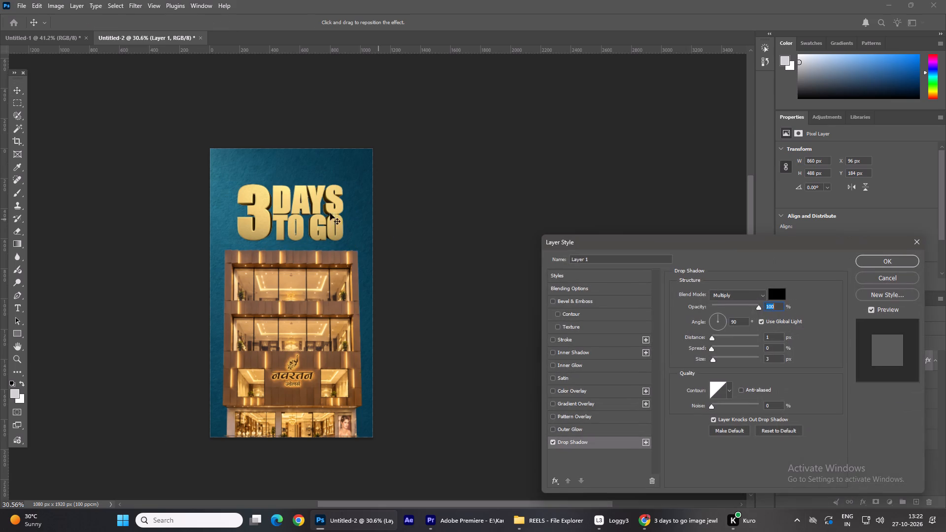
pyautogui.click(298, 233)
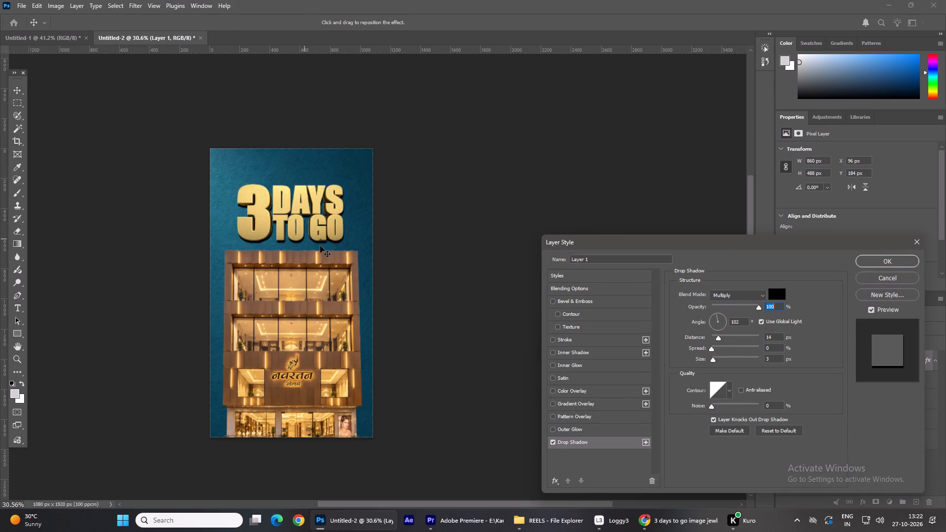
pyautogui.moveTo(740, 305); pyautogui.dragTo(734, 305)
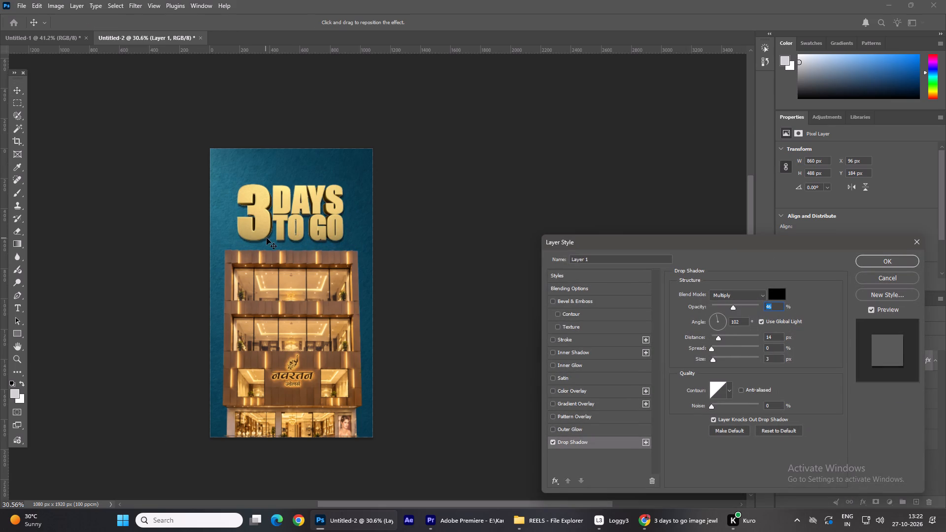
pyautogui.click(267, 238)
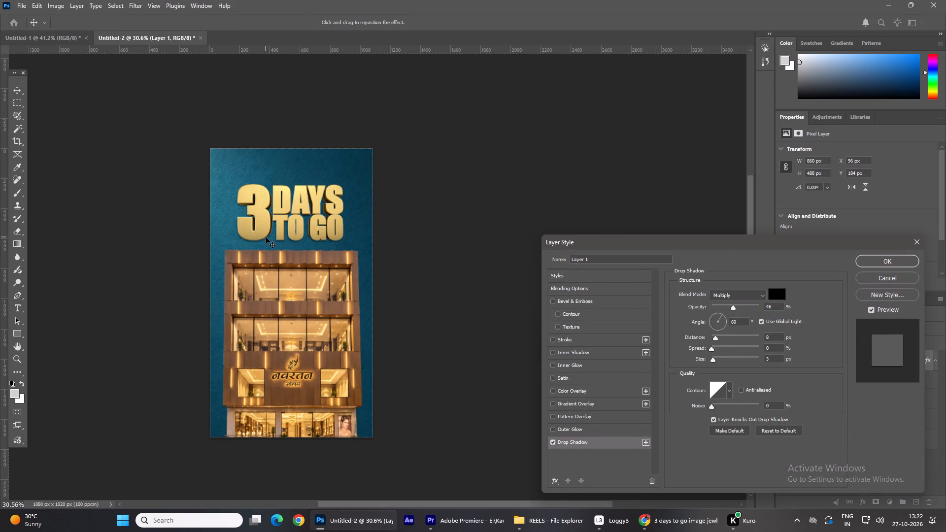
pyautogui.click(882, 255)
pyautogui.click(560, 158)
pyautogui.scroll(-4, 411, 209)
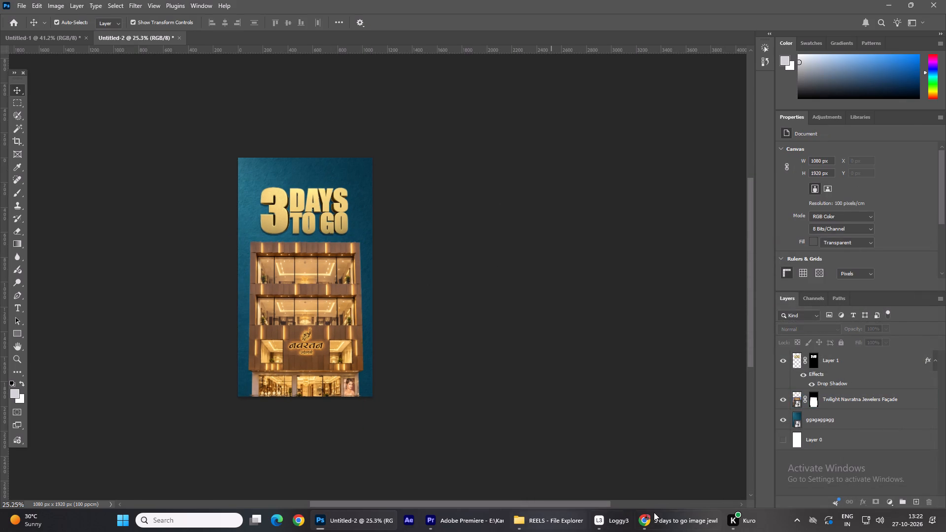
# Switch to Chrome and search Google Images for "cloth covering".
pyautogui.click(666, 522)
pyautogui.tripleClick(418, 77)
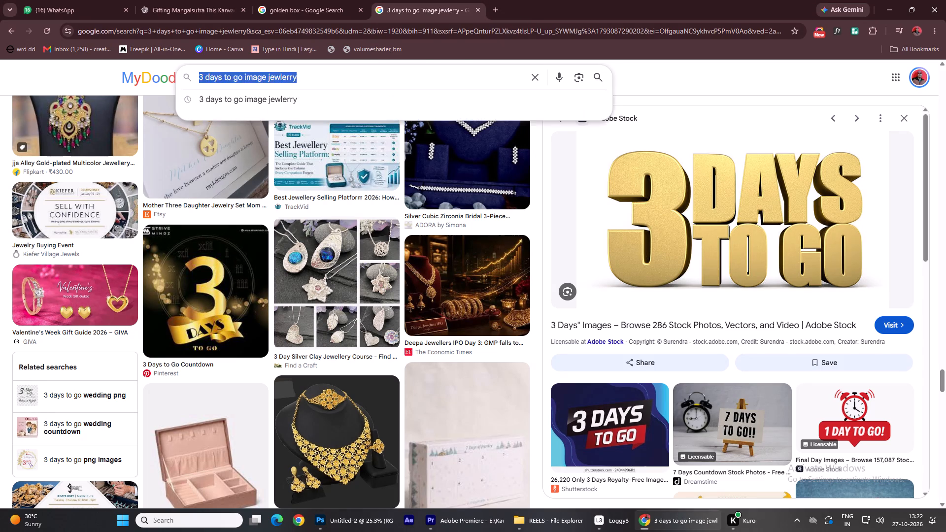
pyautogui.write('cloth covering')
pyautogui.press('Return')
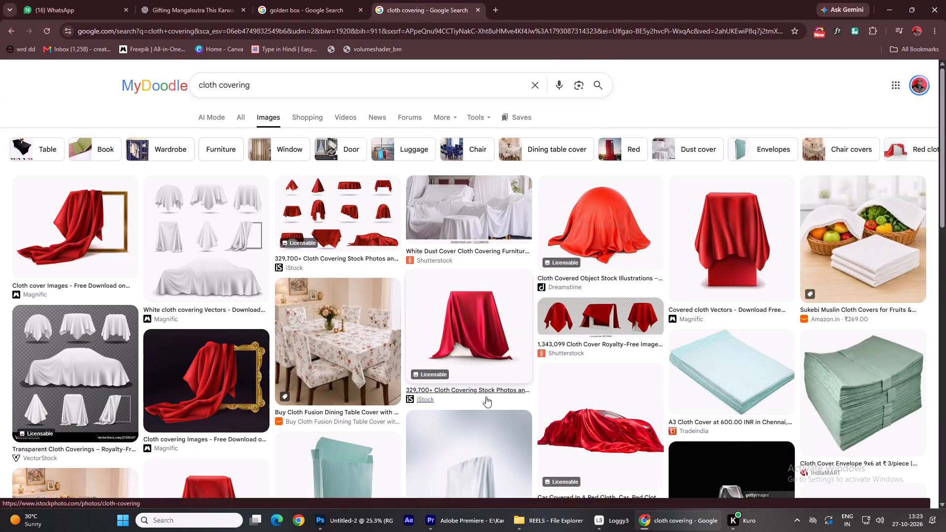
# Examine the cloth covering image results and related pictures for a suitable red drape.
pyautogui.scroll(-3, 272, 381)
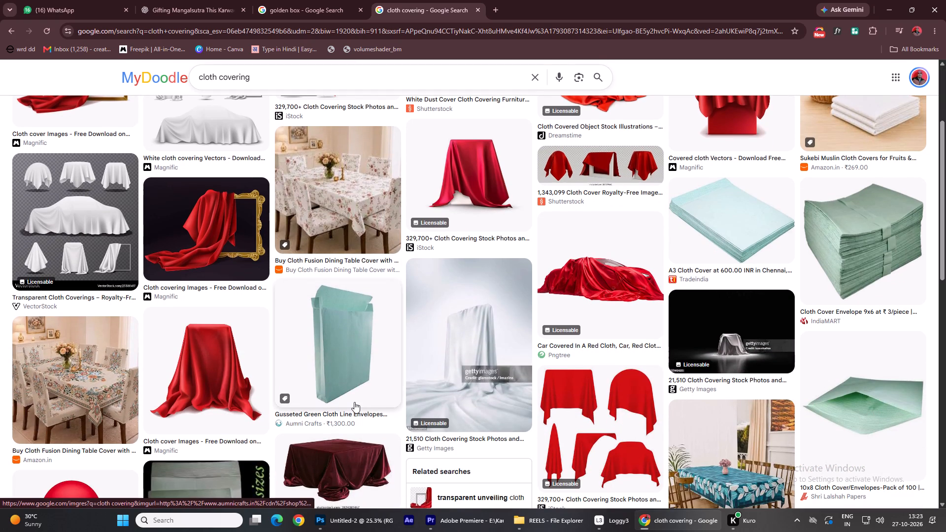
pyautogui.scroll(6, 354, 402)
pyautogui.click(474, 309)
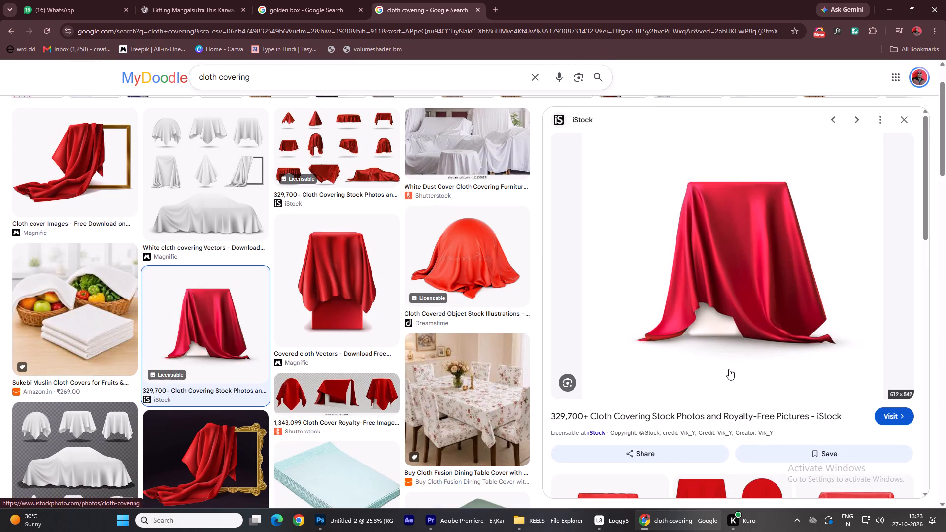
pyautogui.scroll(-7, 729, 369)
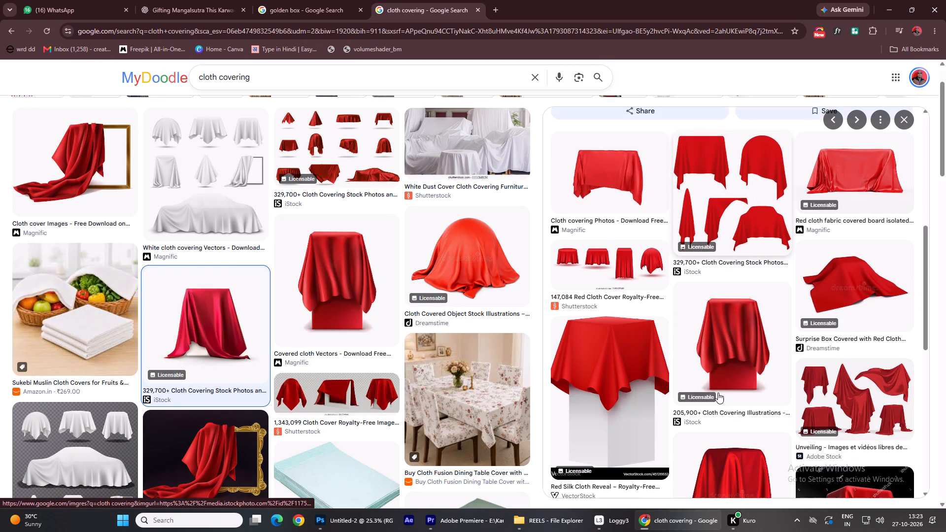
pyautogui.scroll(-5, 718, 393)
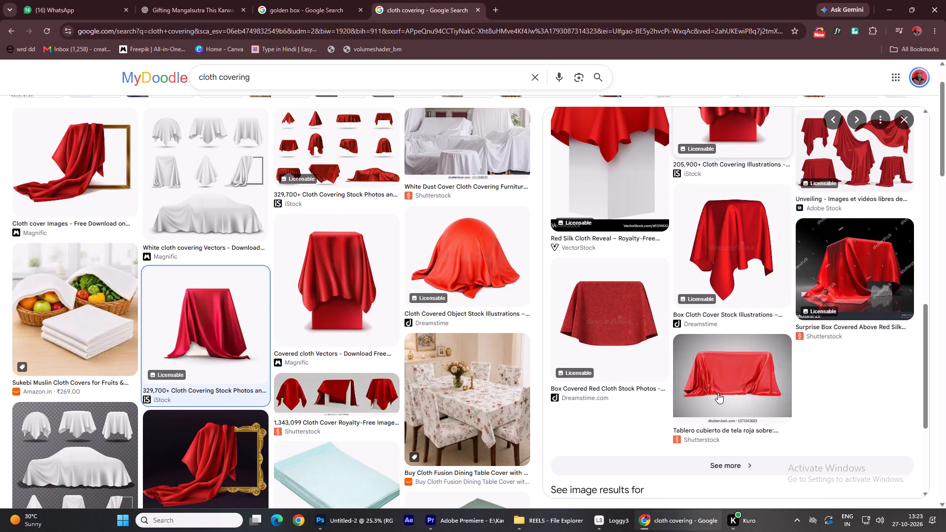
pyautogui.scroll(16, 718, 393)
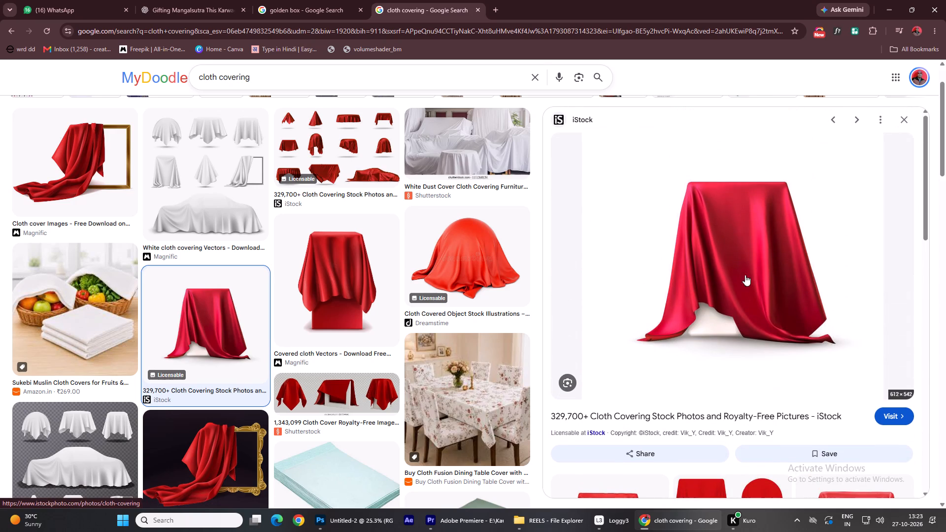
pyautogui.scroll(4, 318, 256)
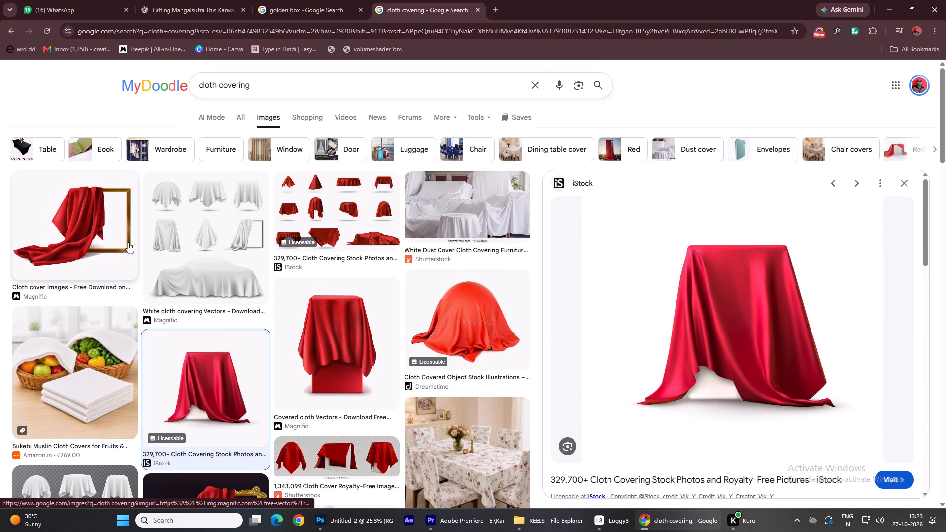
# Open the Magnific image of a red cloth draped over a gold frame and copy it.
pyautogui.click(117, 236)
pyautogui.scroll(-3, 680, 286)
pyautogui.scroll(5, 747, 368)
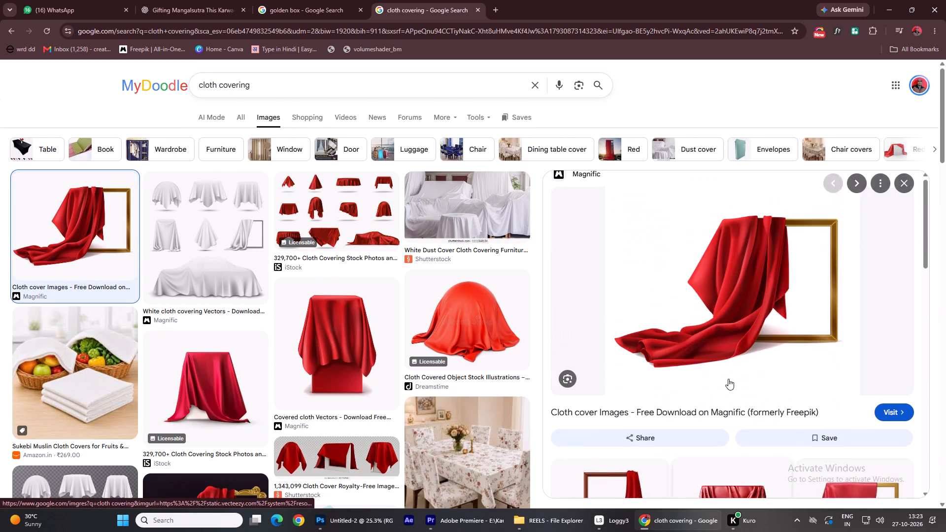
pyautogui.rightClick(748, 318)
pyautogui.click(779, 236)
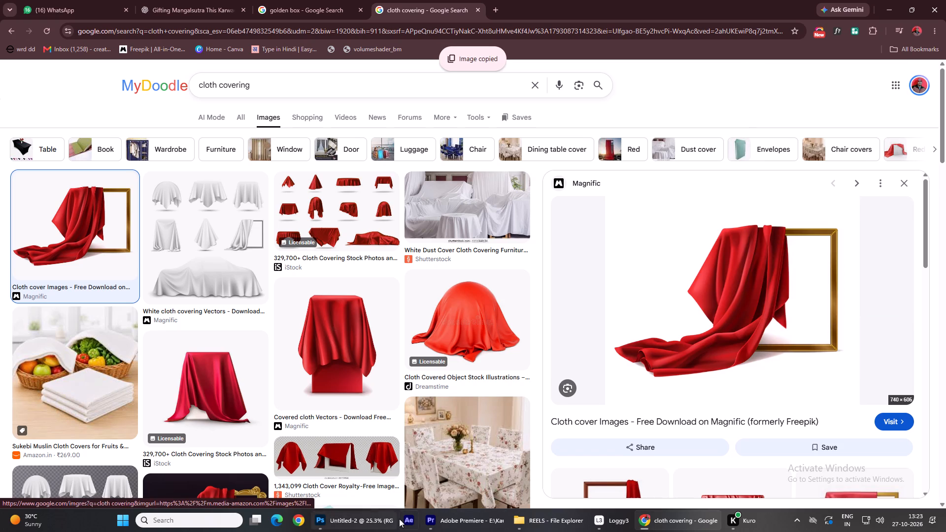
# Paste the red cloth image into the Photoshop countdown graphic and remove its background.
pyautogui.click(354, 525)
pyautogui.hotkey('ctrl', 'v')
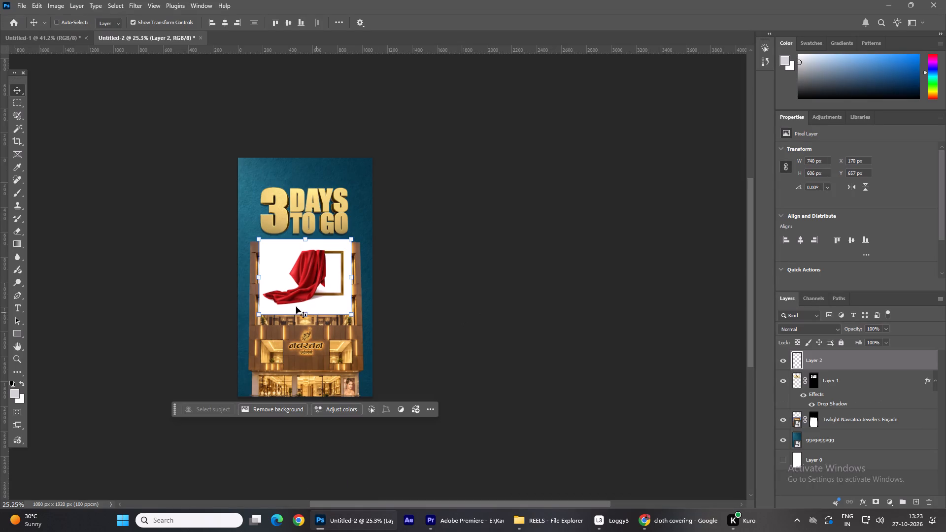
pyautogui.click(287, 411)
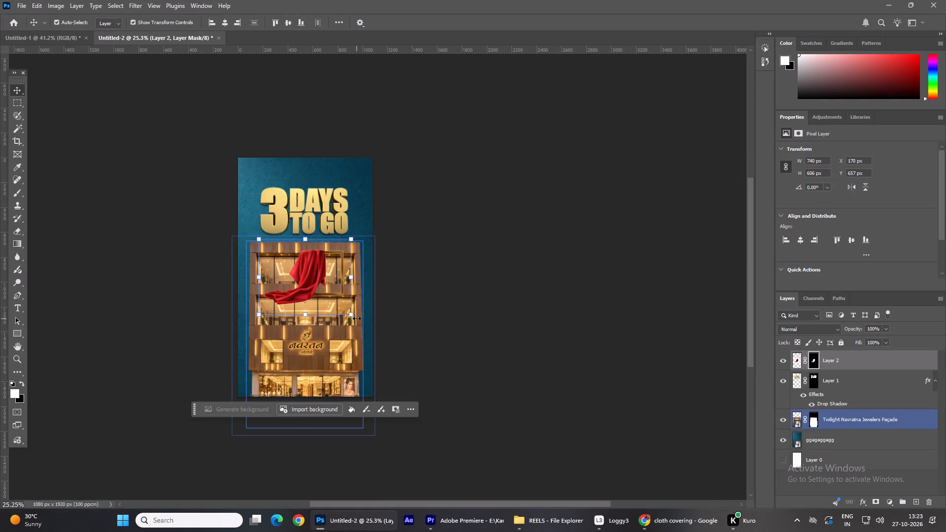
# Enlarge the red cloth to about 1890 x 1548 px, flip it horizontally and drape it over the right half of the façade.
pyautogui.moveTo(353, 315); pyautogui.dragTo(441, 459)
pyautogui.moveTo(353, 328); pyautogui.dragTo(245, 299)
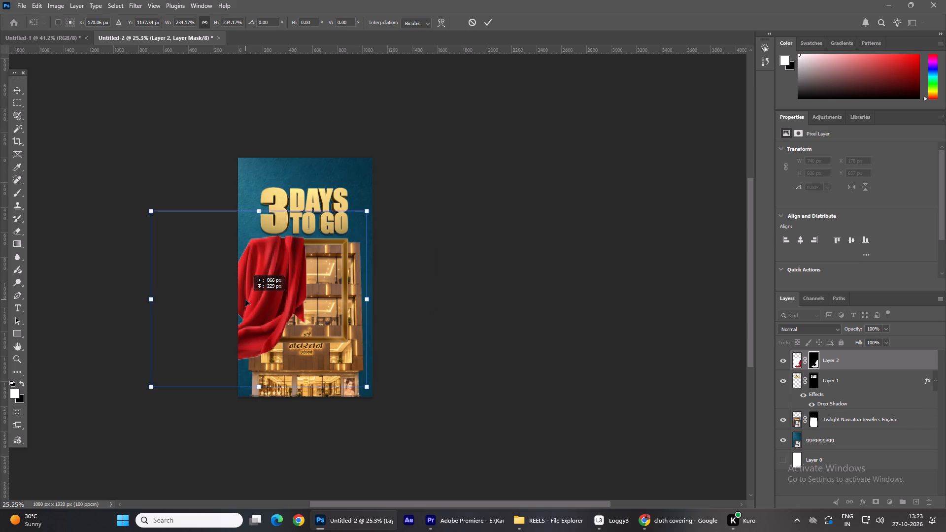
pyautogui.moveTo(245, 299); pyautogui.dragTo(281, 206)
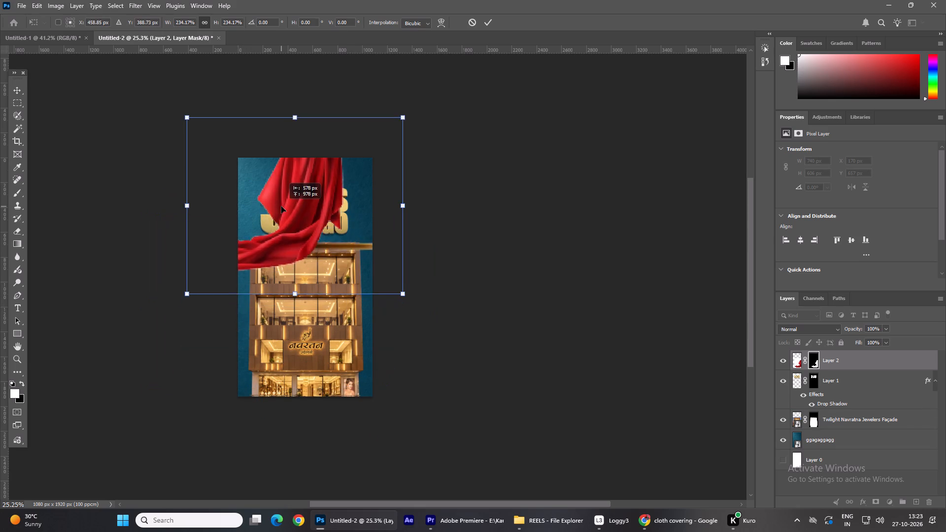
pyautogui.moveTo(281, 206); pyautogui.dragTo(256, 302)
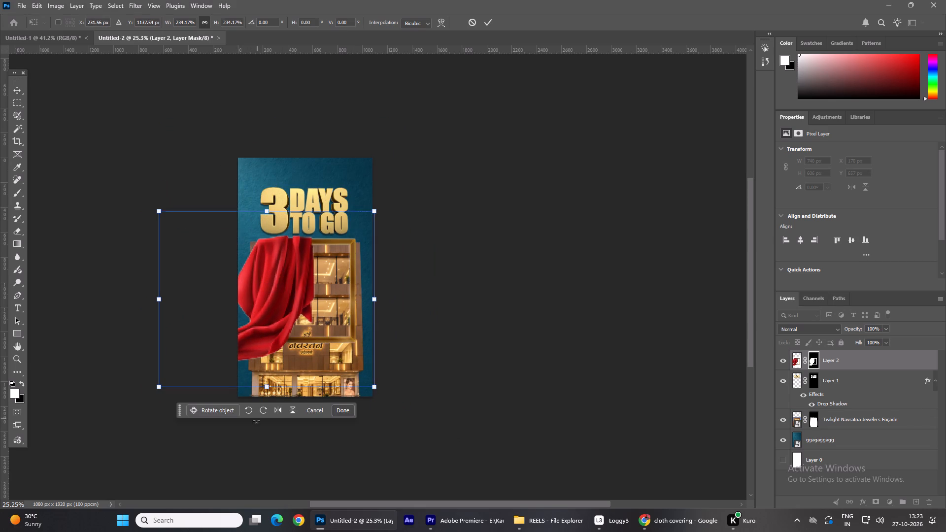
pyautogui.click(276, 413)
pyautogui.moveTo(273, 295); pyautogui.dragTo(365, 297)
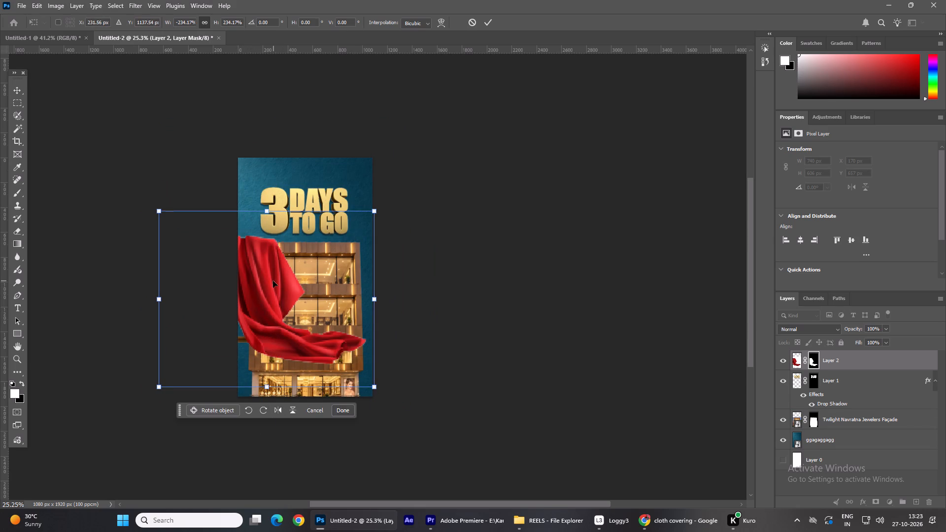
pyautogui.moveTo(272, 280); pyautogui.dragTo(346, 284)
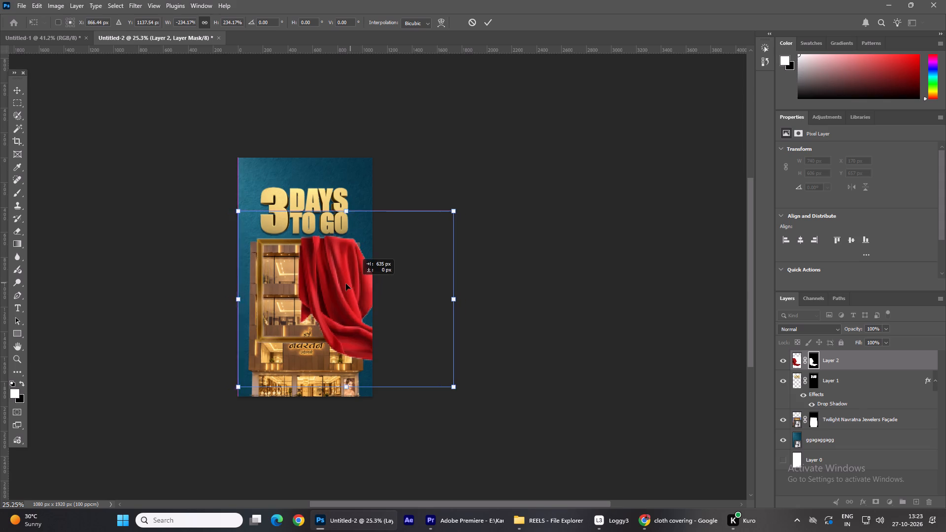
pyautogui.moveTo(346, 284); pyautogui.dragTo(347, 283)
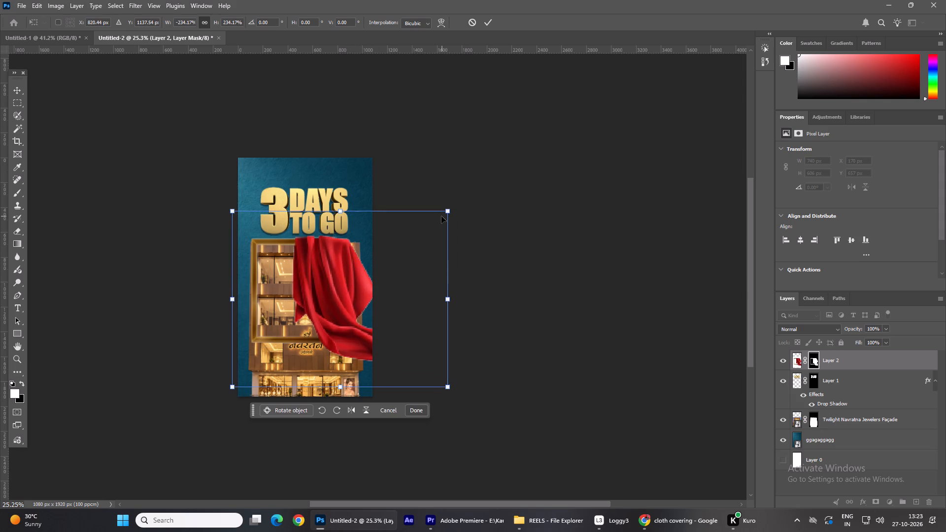
pyautogui.moveTo(445, 212); pyautogui.dragTo(473, 205)
pyautogui.moveTo(366, 265); pyautogui.dragTo(366, 281)
pyautogui.click(424, 427)
pyautogui.click(627, 384)
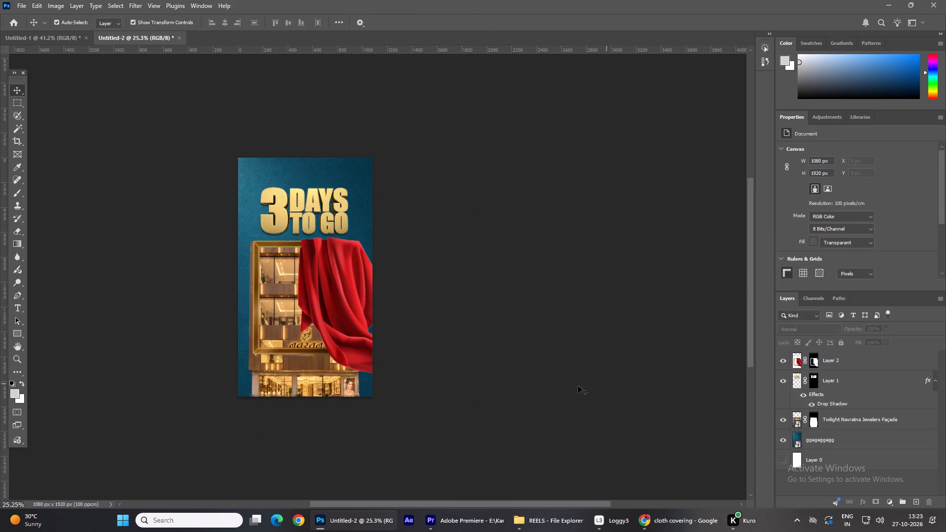
# Erase the gold frame's upper-left corner and upper left side from the red cloth layer with the Eraser.
pyautogui.keyDown('alt'); pyautogui.scroll(9, 369, 369); pyautogui.keyUp('alt')
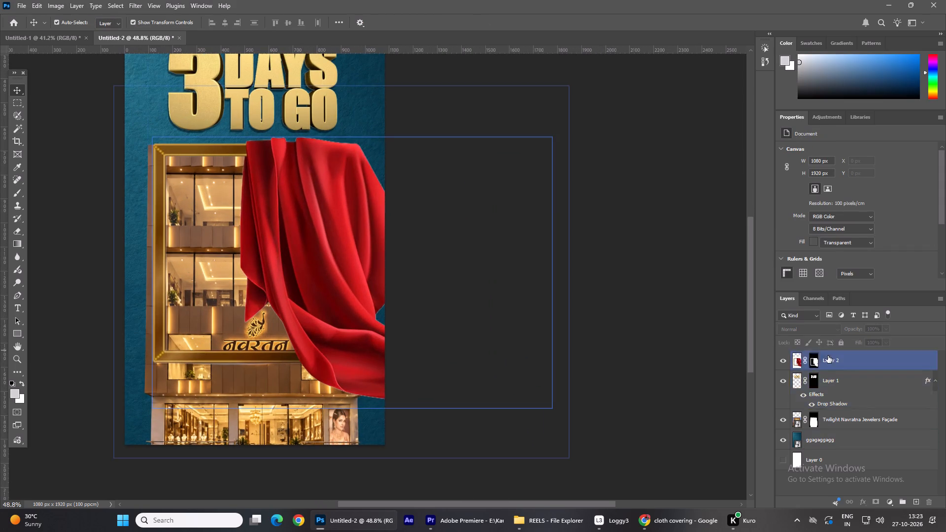
pyautogui.click(831, 361)
pyautogui.press('e')
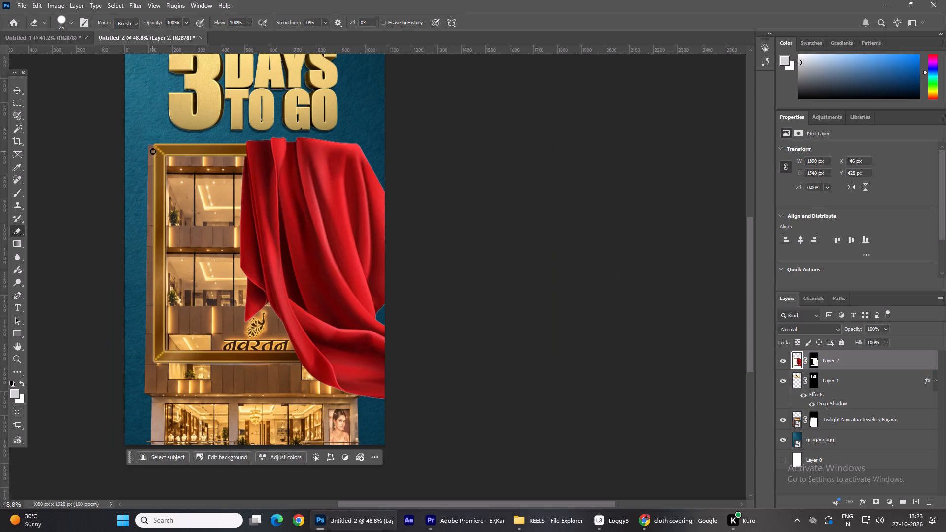
pyautogui.moveTo(153, 151); pyautogui.dragTo(182, 134)
pyautogui.moveTo(182, 134); pyautogui.dragTo(171, 198)
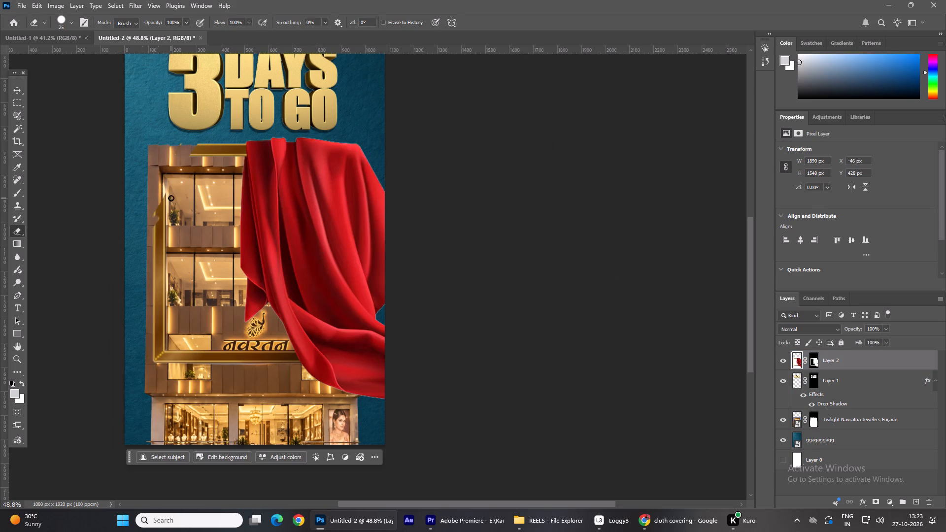
pyautogui.moveTo(171, 198); pyautogui.dragTo(141, 290)
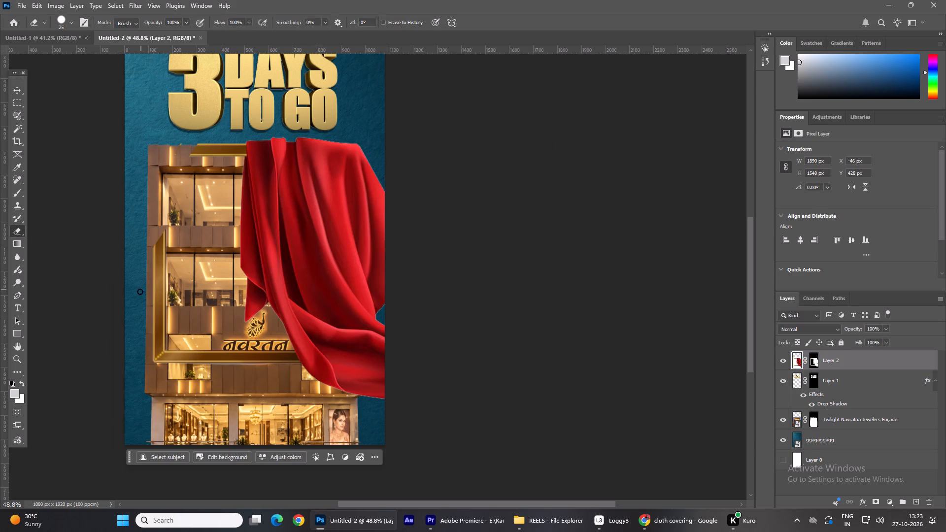
# Delete the remaining gold frame along the façade's left side and across the sign using rectangular marquee selections, then deselect.
pyautogui.click(20, 105)
pyautogui.moveTo(132, 120); pyautogui.dragTo(230, 392)
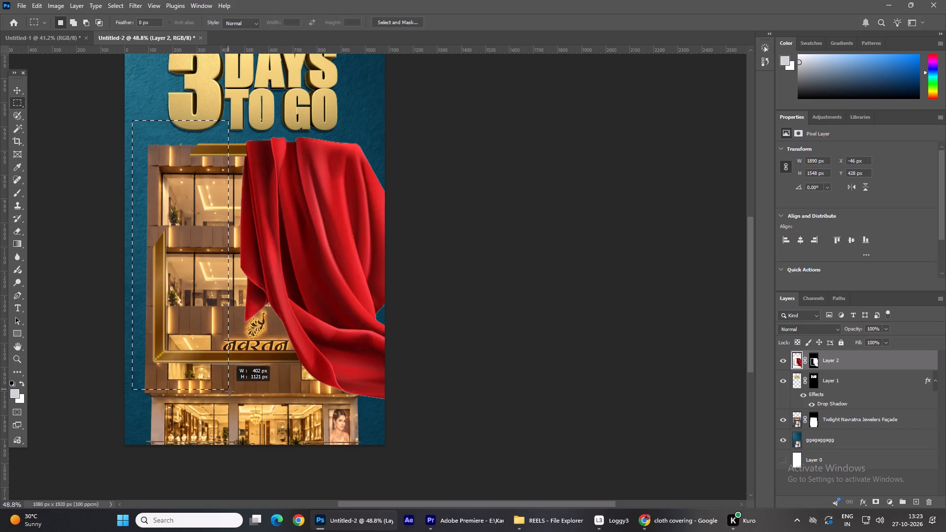
pyautogui.moveTo(230, 392); pyautogui.dragTo(230, 393)
pyautogui.press('Delete')
pyautogui.click(173, 310)
pyautogui.moveTo(164, 322); pyautogui.dragTo(287, 381)
pyautogui.click(218, 362)
pyautogui.moveTo(203, 341); pyautogui.dragTo(291, 381)
pyautogui.press('Delete')
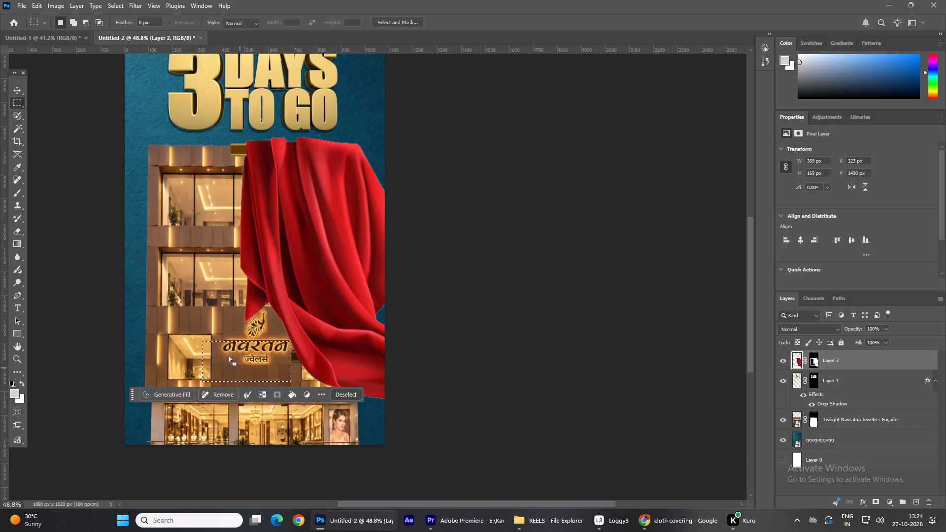
pyautogui.click(229, 356)
pyautogui.moveTo(281, 343); pyautogui.dragTo(284, 348)
pyautogui.click(261, 361)
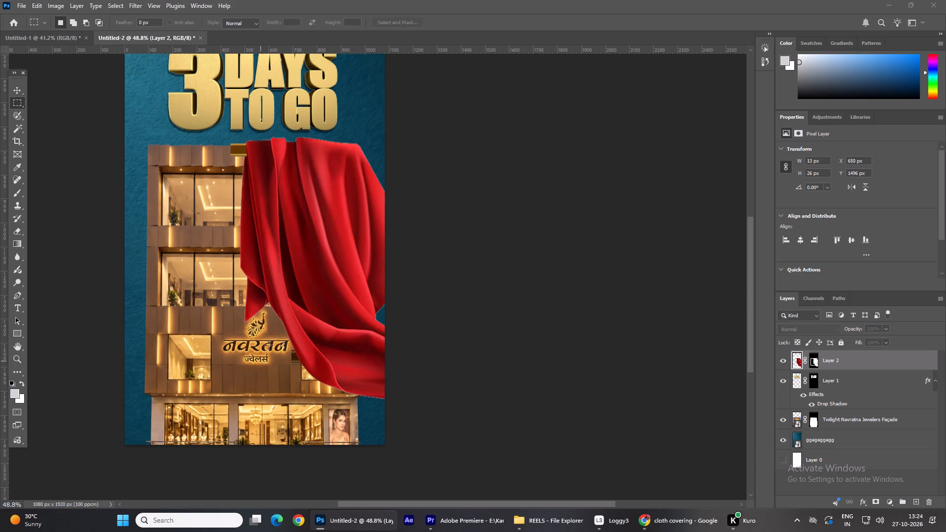
pyautogui.hotkey('ctrl', 'd')
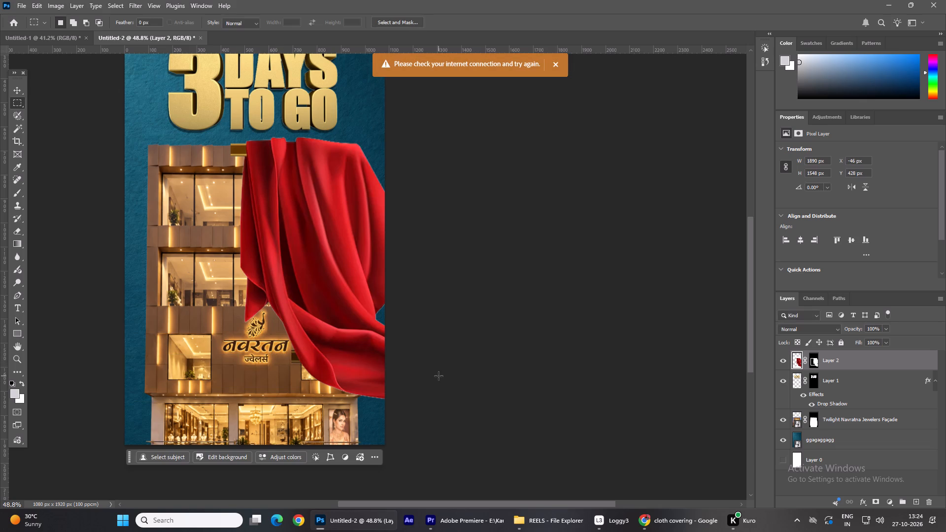
# Erase the leftover frame fragment between the Navratan sign and the cloth's lower edge.
pyautogui.press('e')
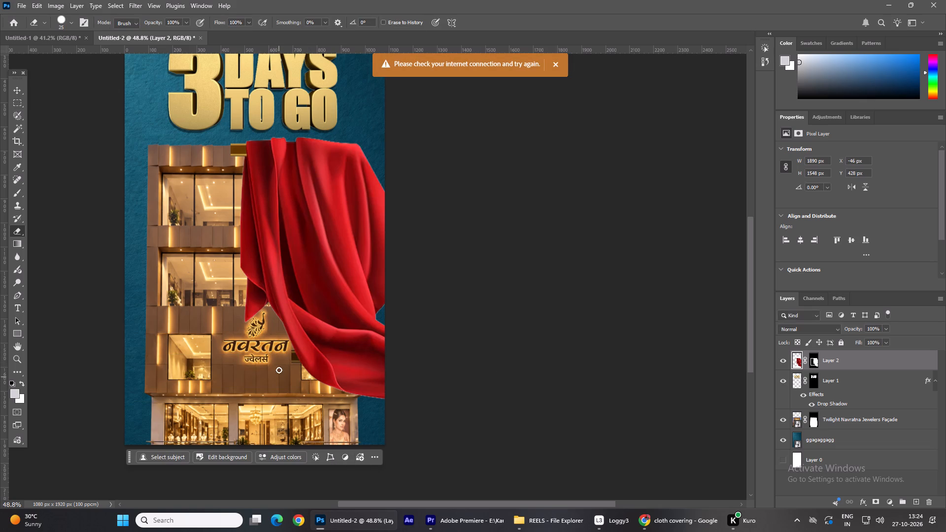
pyautogui.scroll(9, 280, 381)
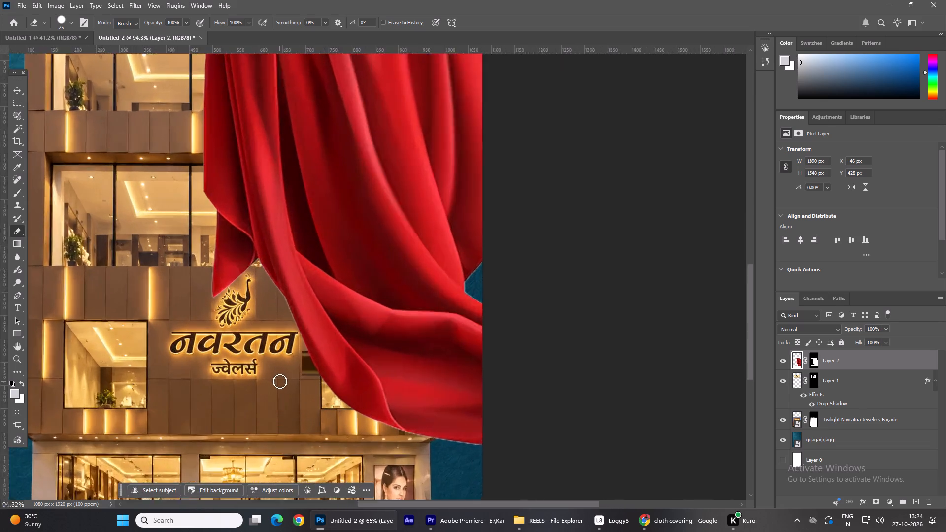
pyautogui.scroll(5, 280, 381)
pyautogui.moveTo(301, 327); pyautogui.dragTo(323, 374)
pyautogui.moveTo(312, 322); pyautogui.dragTo(317, 339)
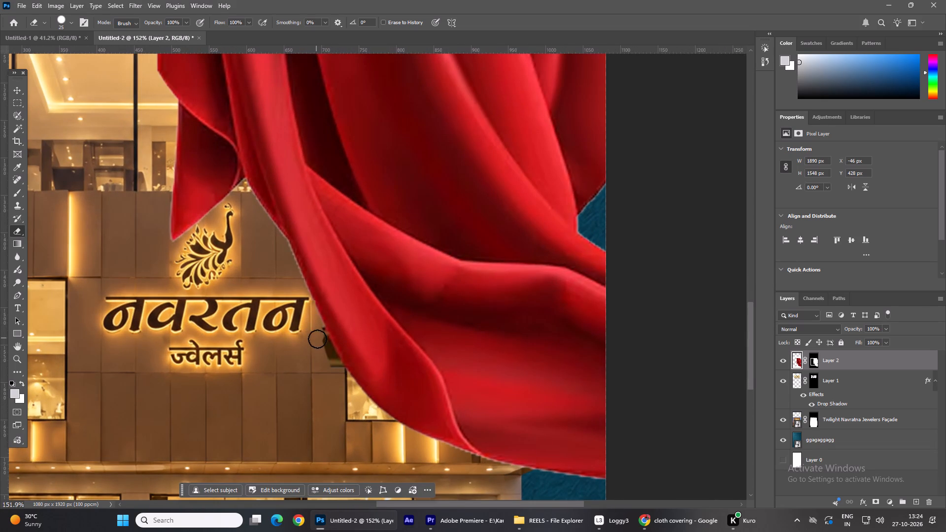
pyautogui.moveTo(317, 339); pyautogui.dragTo(334, 369)
pyautogui.click(335, 370)
pyautogui.click(333, 367)
pyautogui.moveTo(332, 364); pyautogui.dragTo(329, 359)
pyautogui.moveTo(328, 355); pyautogui.dragTo(323, 345)
pyautogui.click(321, 336)
pyautogui.click(319, 334)
pyautogui.scroll(-10, 284, 361)
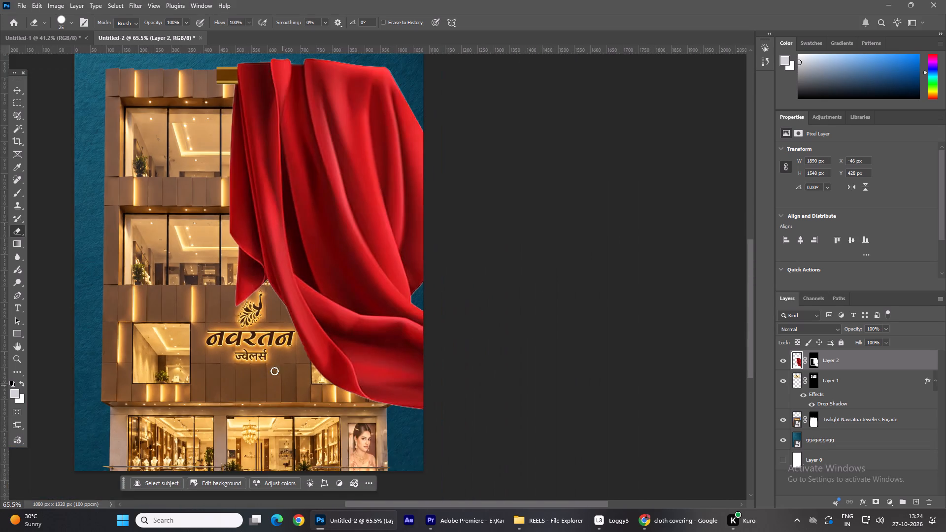
# Erase the gold frame remnant sticking out at the red cloth's top-left corner.
pyautogui.scroll(12, 259, 289)
pyautogui.moveTo(214, 152); pyautogui.dragTo(226, 176)
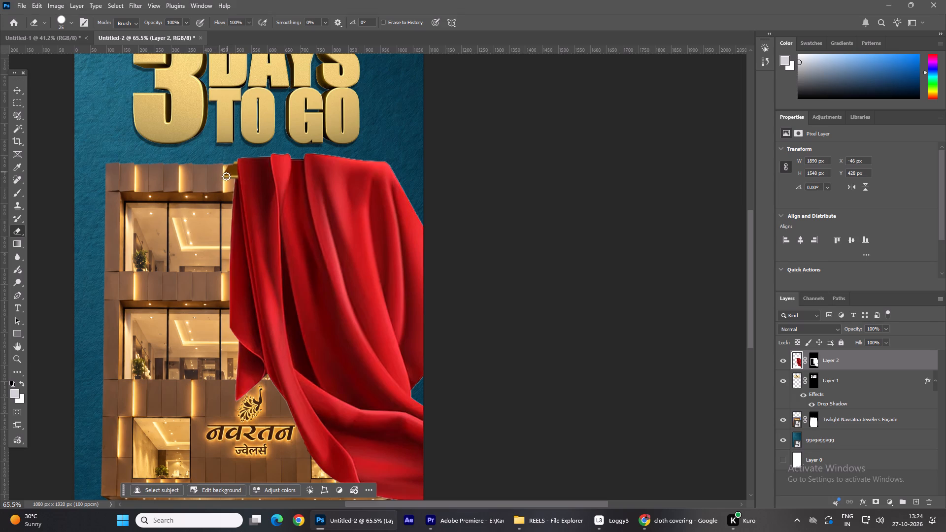
pyautogui.moveTo(226, 176); pyautogui.dragTo(220, 183)
pyautogui.keyDown('alt'); pyautogui.scroll(14, 220, 184); pyautogui.keyUp('alt')
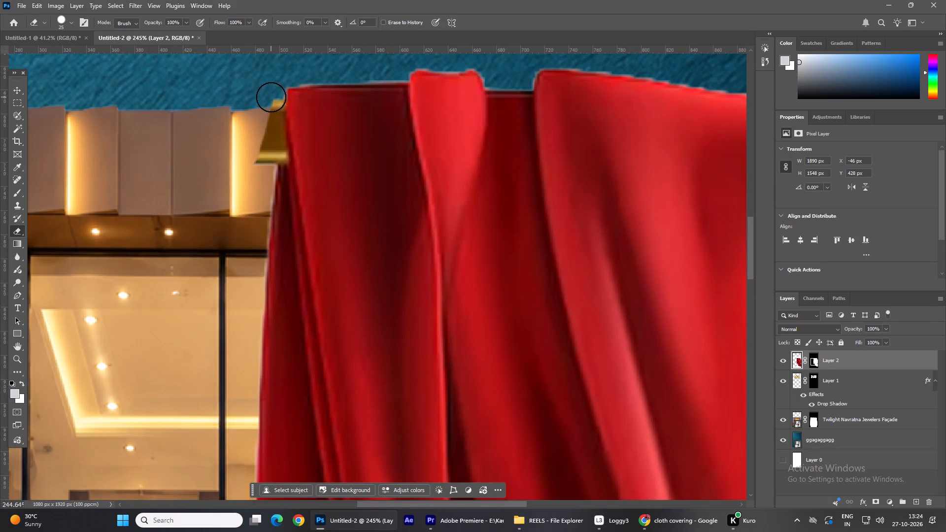
pyautogui.moveTo(262, 90); pyautogui.dragTo(258, 165)
pyautogui.moveTo(263, 96); pyautogui.dragTo(269, 117)
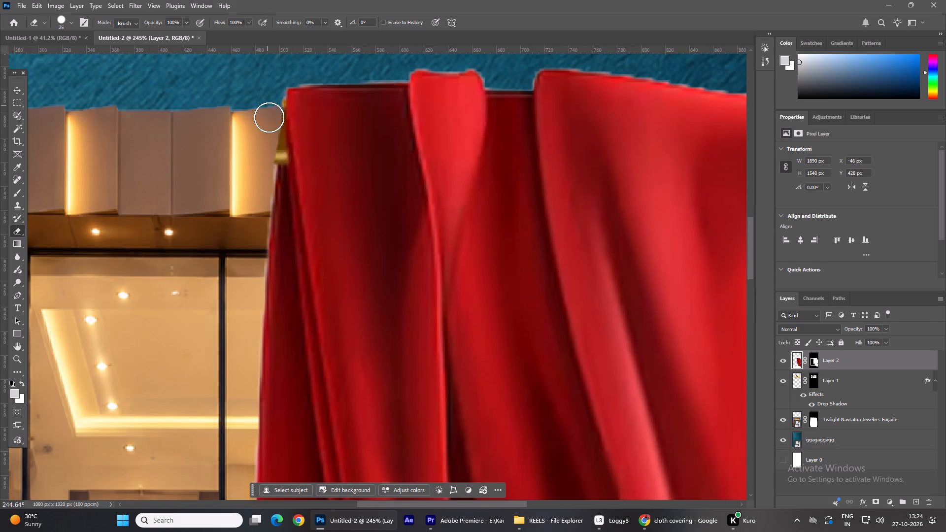
pyautogui.moveTo(269, 117); pyautogui.dragTo(261, 166)
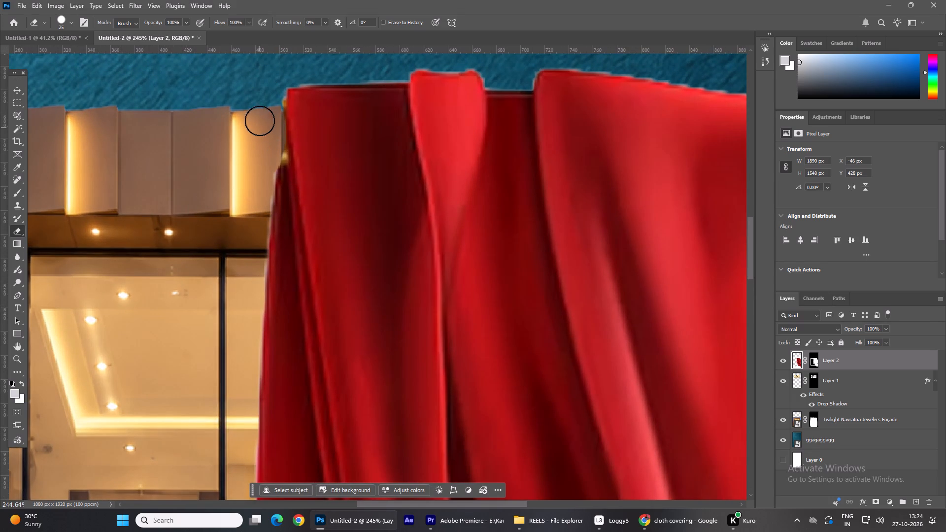
pyautogui.click(266, 103)
pyautogui.click(270, 100)
pyautogui.click(271, 145)
pyautogui.click(272, 150)
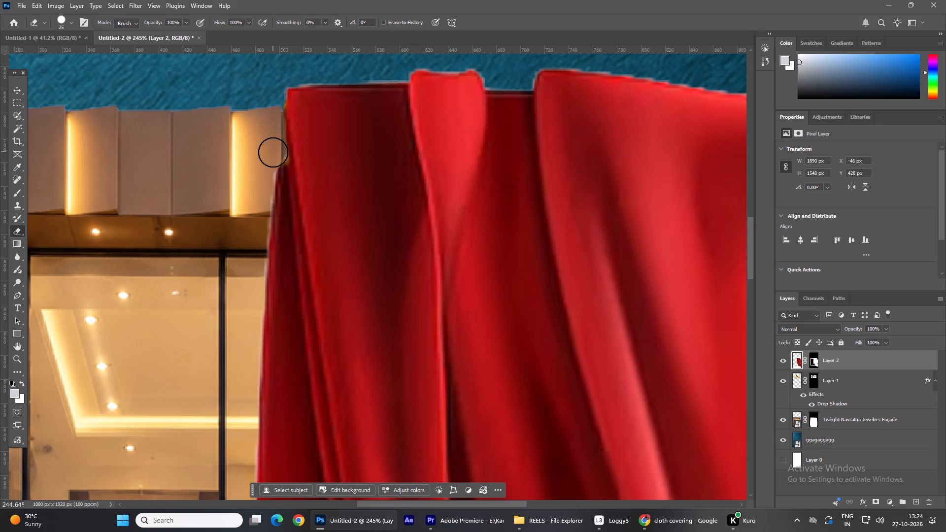
pyautogui.click(271, 154)
pyautogui.keyDown('alt'); pyautogui.scroll(-18, 230, 173); pyautogui.keyUp('alt')
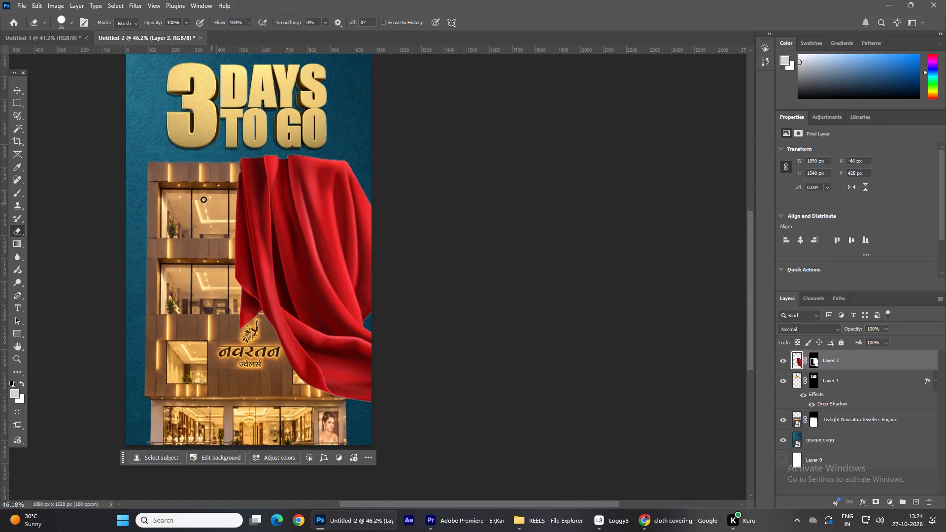
# Scale the red cloth up slightly to about 1916 x 1570 px over the right half of the façade.
pyautogui.click(21, 90)
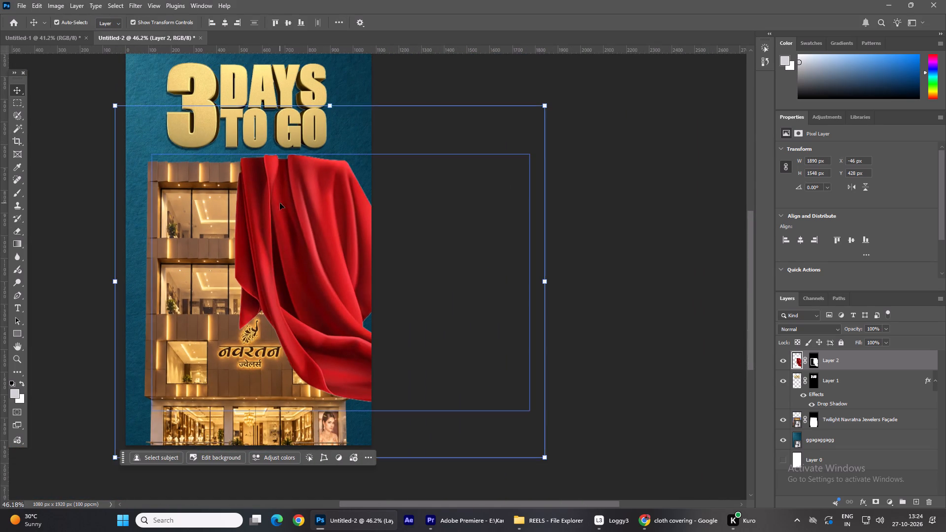
pyautogui.click(282, 204)
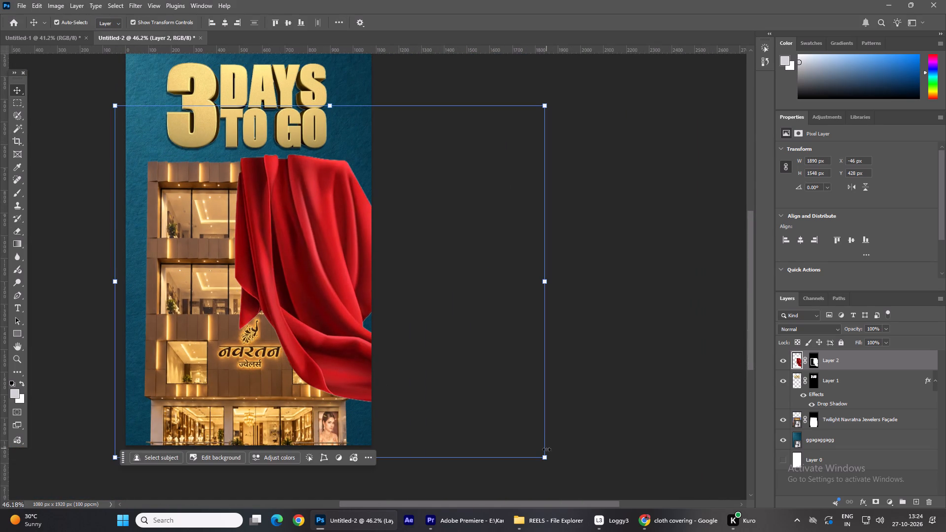
pyautogui.moveTo(546, 455); pyautogui.dragTo(425, 398)
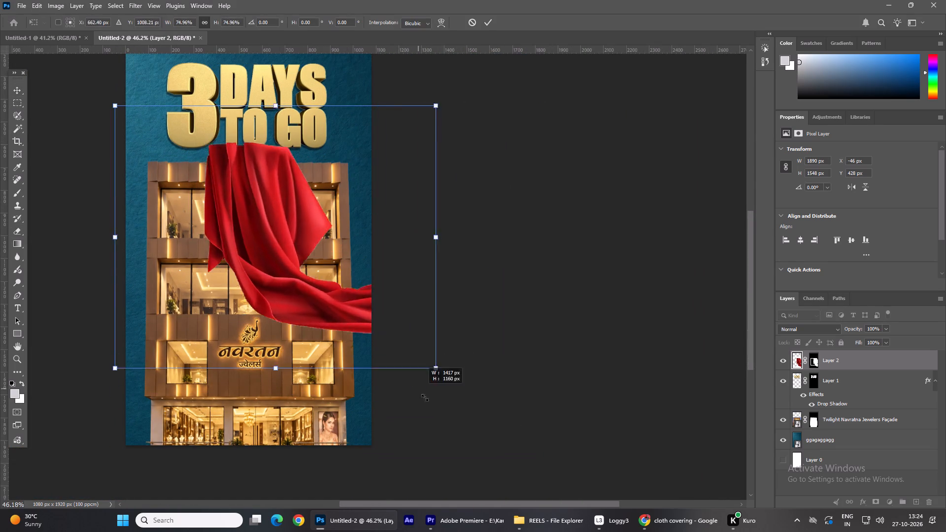
pyautogui.moveTo(425, 398); pyautogui.dragTo(521, 498)
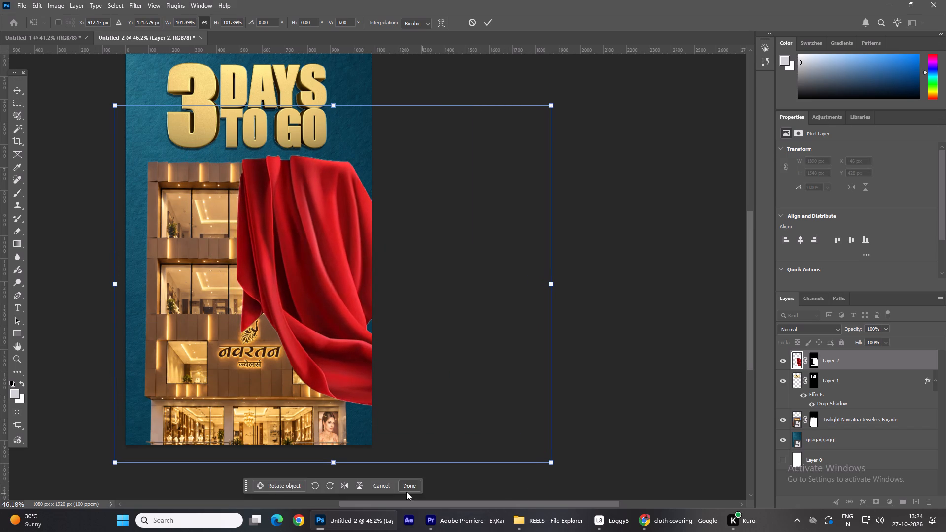
pyautogui.click(410, 489)
pyautogui.click(682, 384)
# Nudge the red cloth down a few pixels against the top of the façade.
pyautogui.keyDown('alt'); pyautogui.scroll(-5, 361, 352); pyautogui.keyUp('alt')
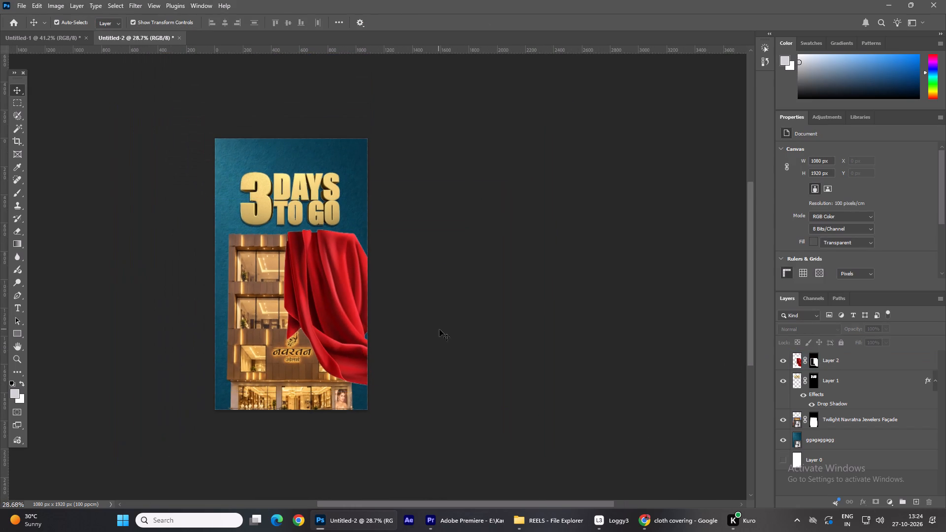
pyautogui.scroll(6, 329, 275)
pyautogui.keyDown('alt'); pyautogui.scroll(5, 298, 332); pyautogui.keyUp('alt')
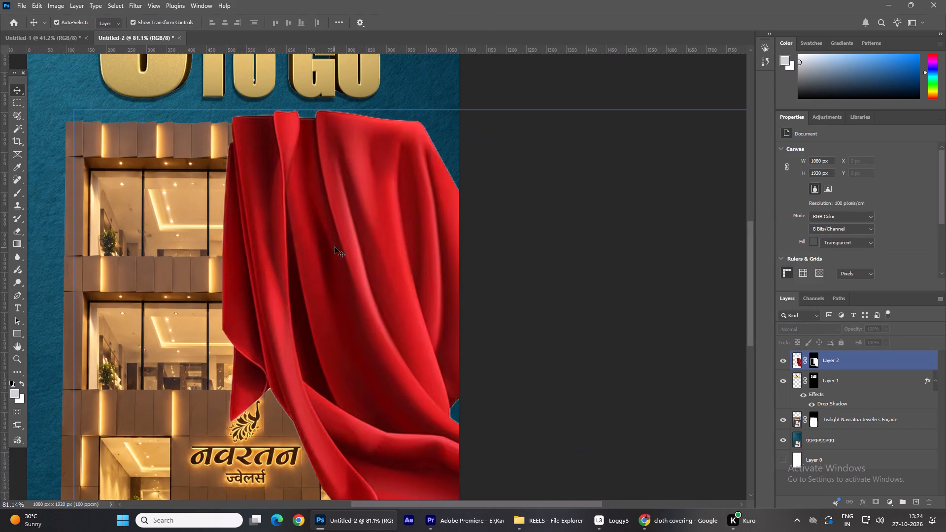
pyautogui.click(335, 247)
pyautogui.press('Down')
pyautogui.press('Down')
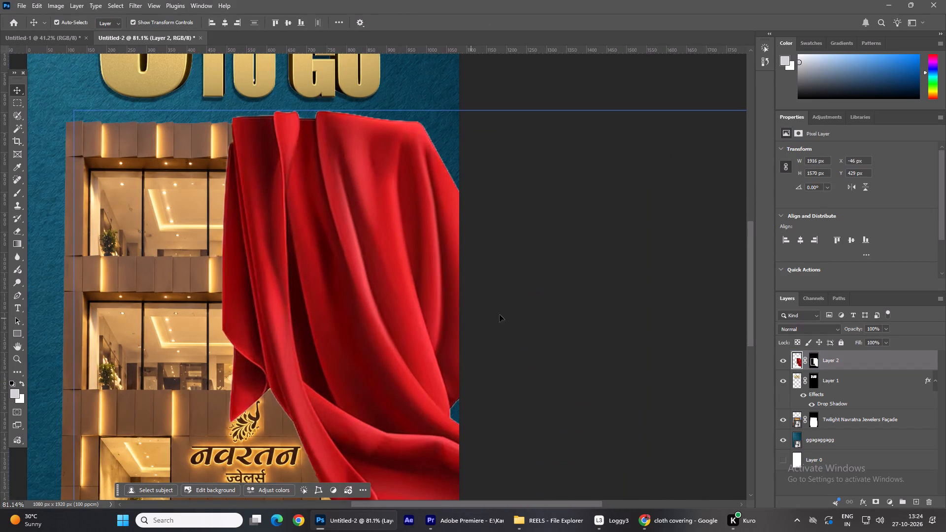
pyautogui.press('Down')
pyautogui.press('Down')
pyautogui.press('Down')
pyautogui.click(591, 82)
pyautogui.keyDown('alt'); pyautogui.scroll(-7, 507, 204); pyautogui.keyUp('alt')
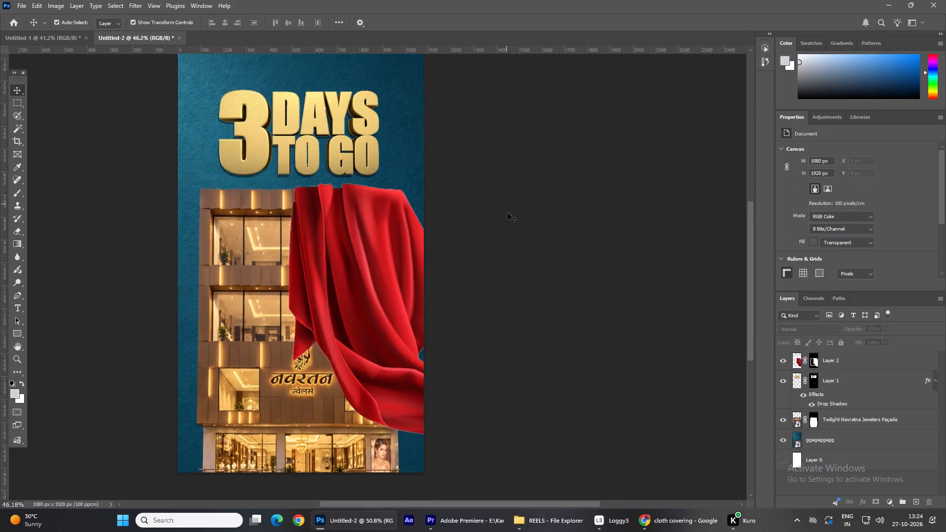
pyautogui.keyDown('alt'); pyautogui.scroll(-2, 507, 213); pyautogui.keyUp('alt')
# Hide the Twilight Navratna Jewelers Façade layer.
pyautogui.click(781, 420)
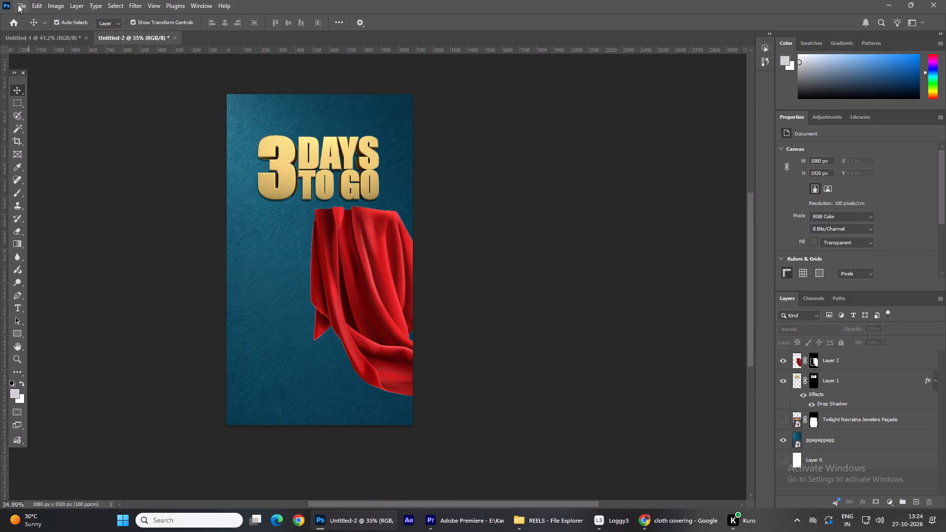
# Place the Luxury Apartment Grand Unveiling image from Downloads as an embedded layer, scaled to about 37.67% from the canvas top.
pyautogui.click(18, 4)
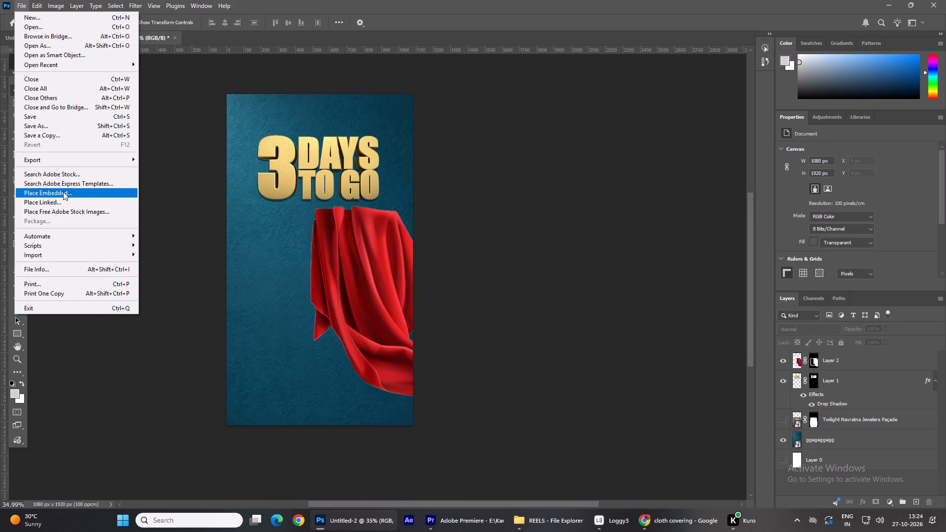
pyautogui.click(63, 192)
pyautogui.scroll(-3, 387, 294)
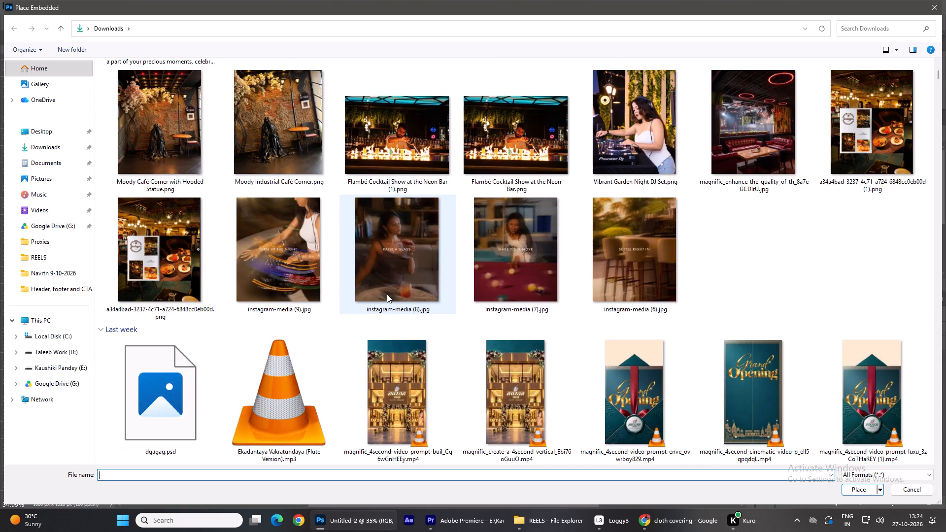
pyautogui.scroll(-15, 387, 294)
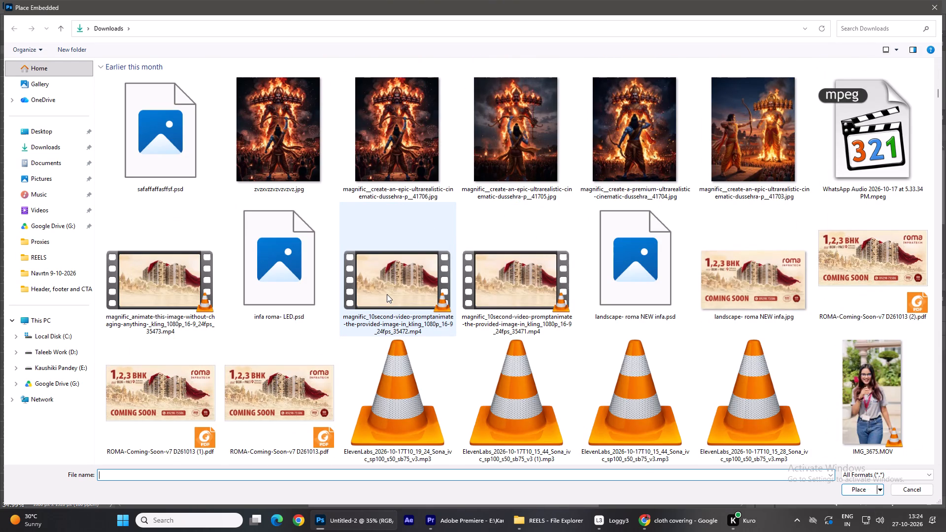
pyautogui.scroll(-3, 387, 294)
pyautogui.scroll(-13, 346, 270)
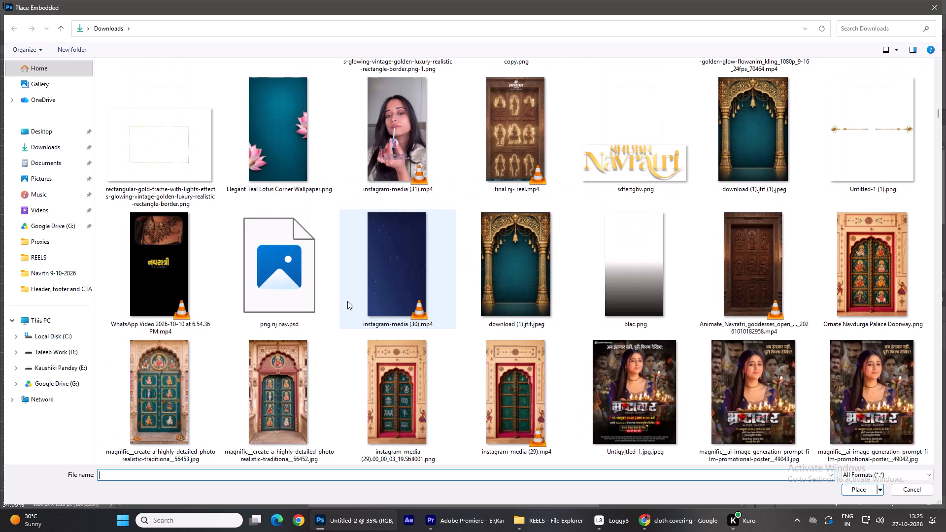
pyautogui.scroll(-7, 347, 301)
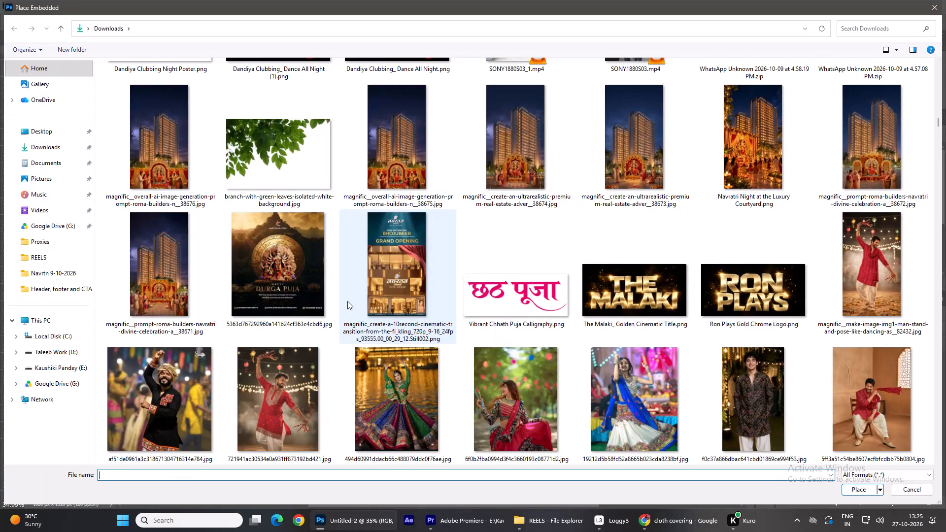
pyautogui.scroll(-1, 347, 301)
pyautogui.scroll(2, 347, 301)
pyautogui.scroll(-8, 347, 301)
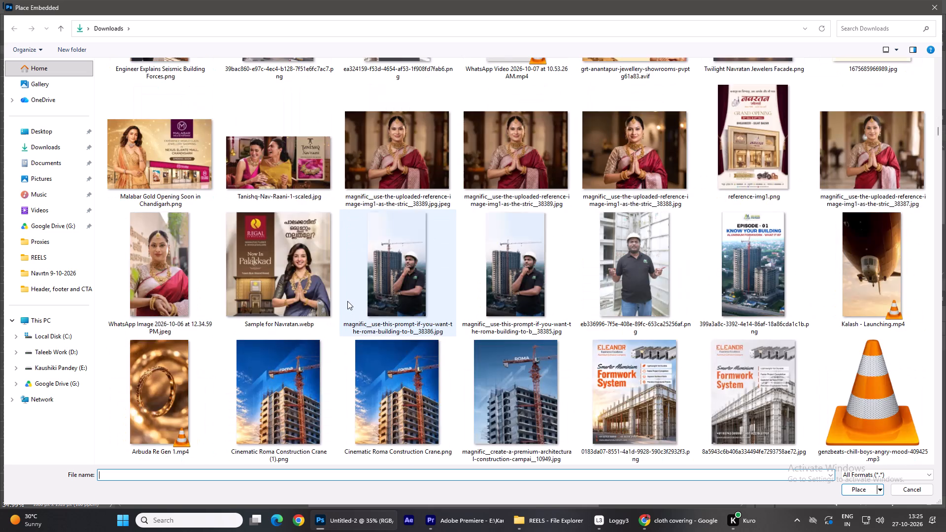
pyautogui.scroll(-7, 347, 301)
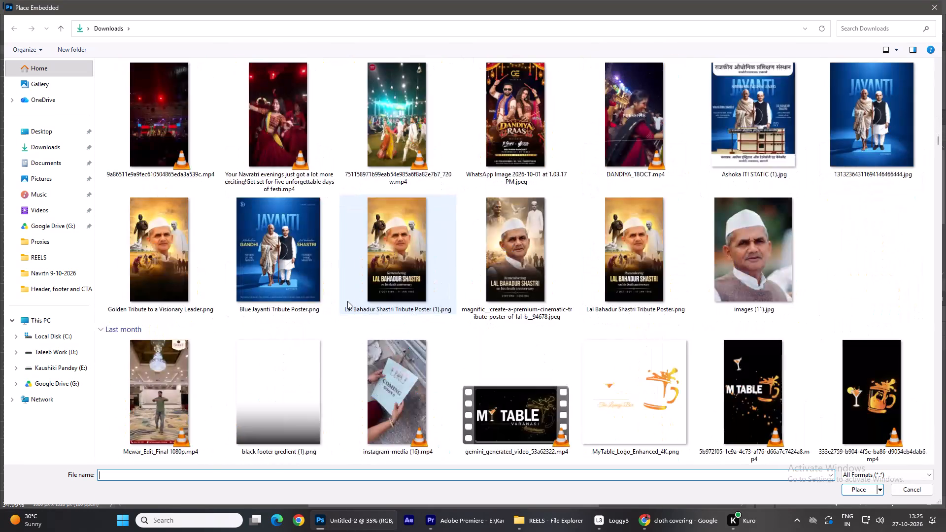
pyautogui.scroll(-4, 347, 301)
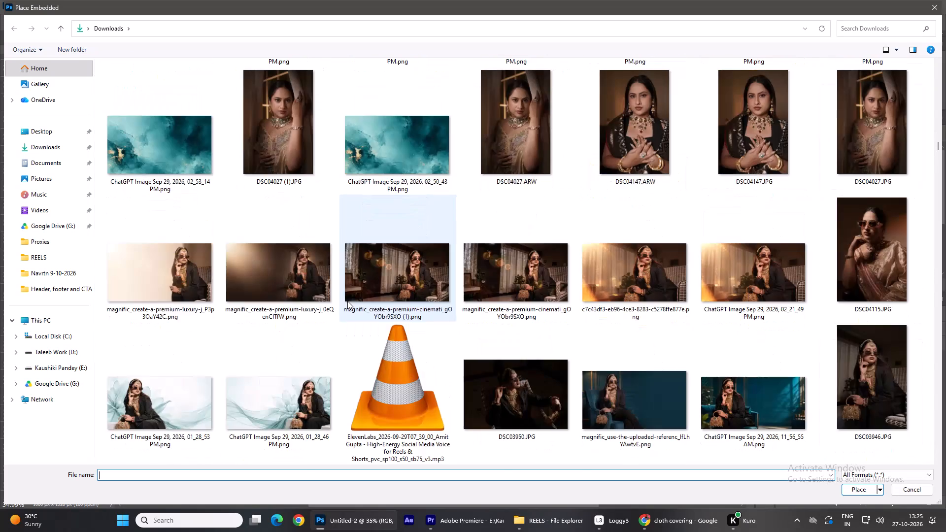
pyautogui.scroll(-1, 347, 301)
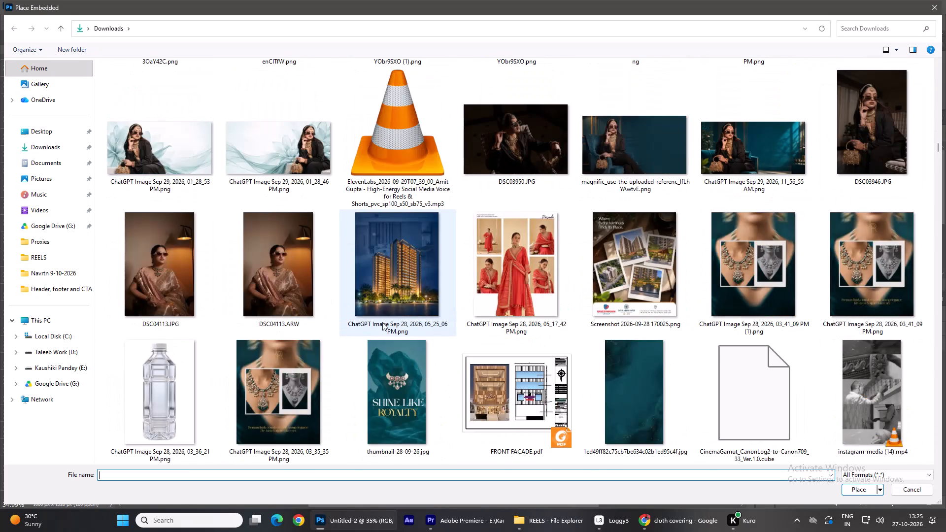
pyautogui.scroll(4, 382, 322)
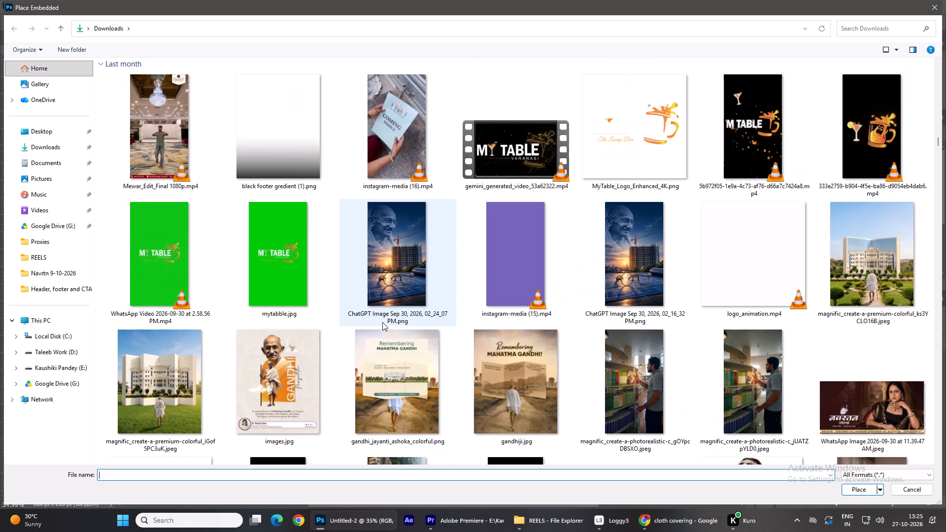
pyautogui.scroll(2, 382, 322)
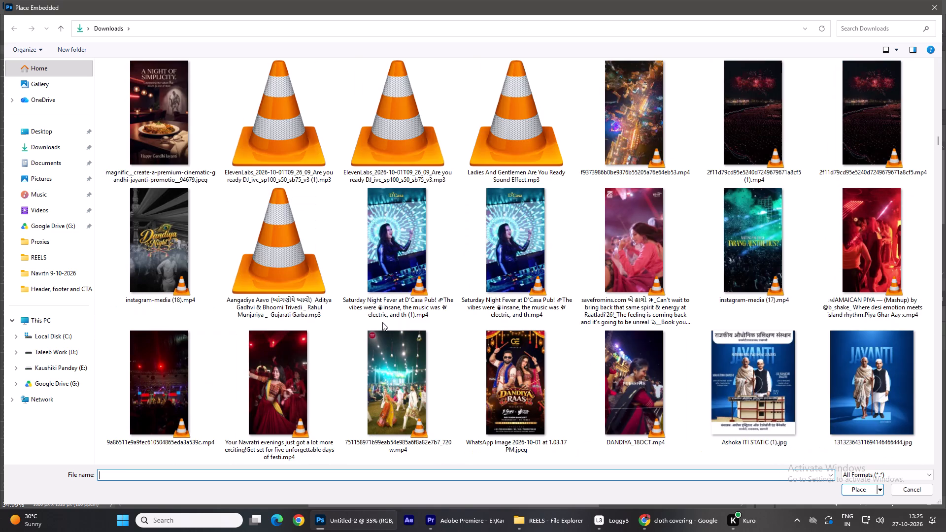
pyautogui.scroll(5, 382, 322)
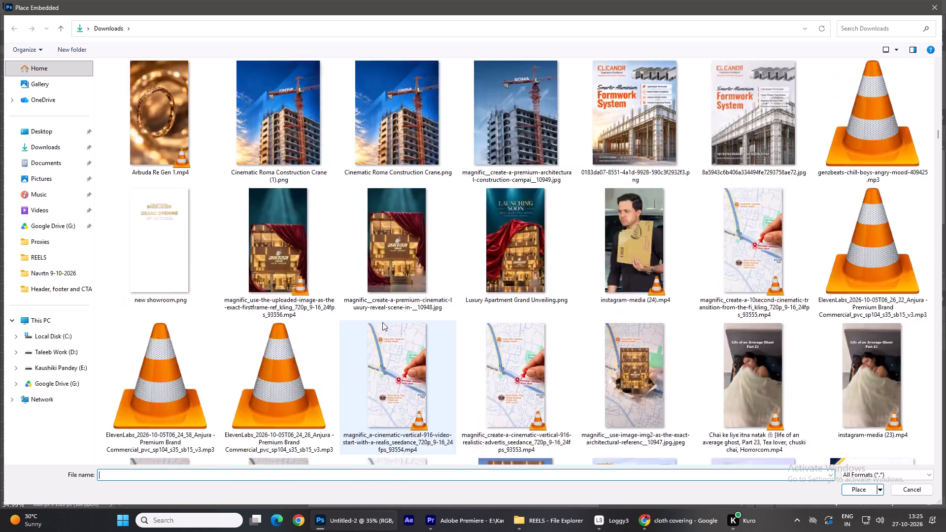
pyautogui.scroll(3, 382, 322)
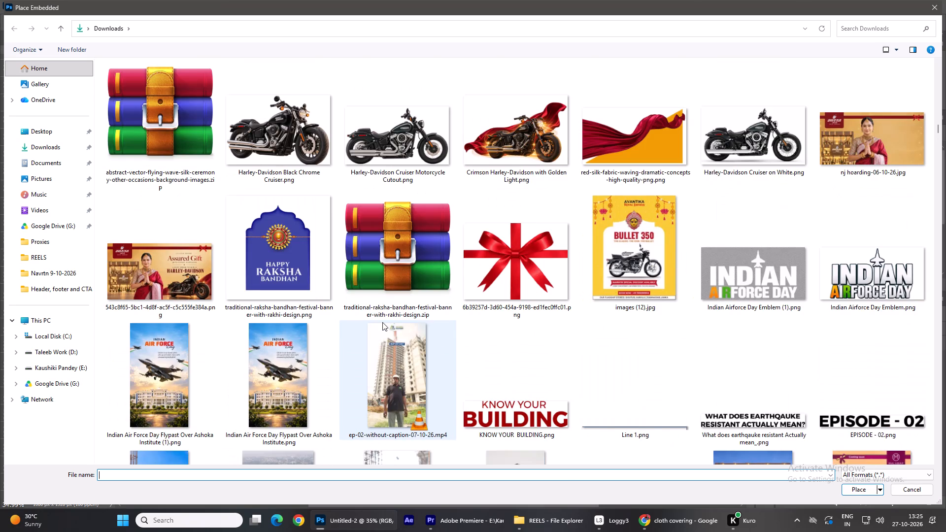
pyautogui.scroll(4, 382, 322)
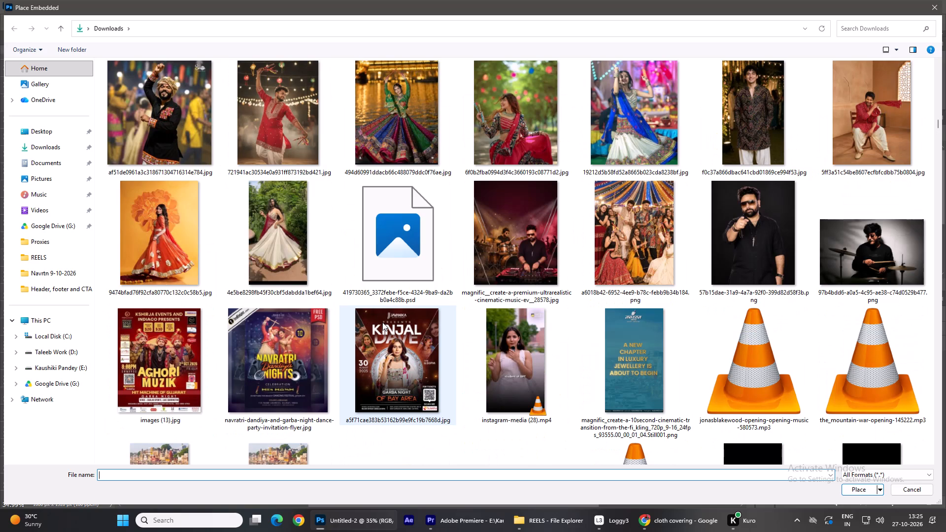
pyautogui.scroll(2, 382, 322)
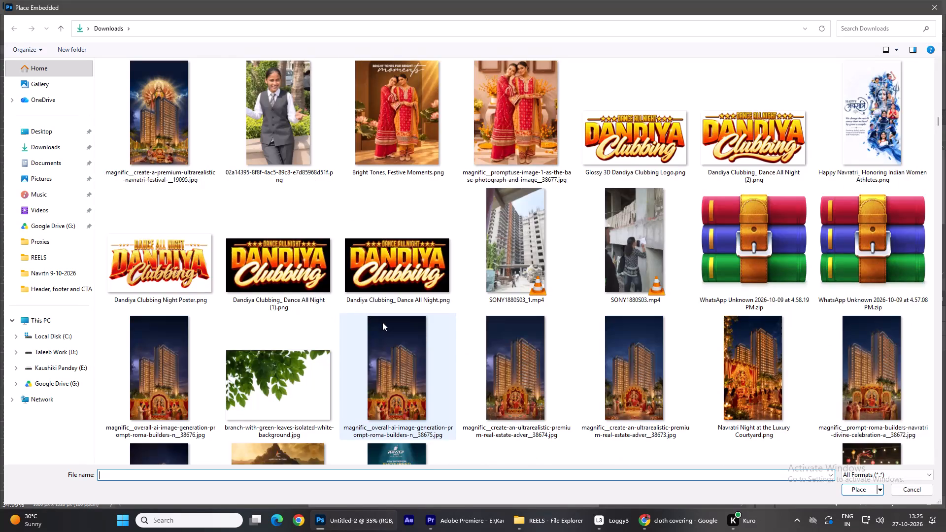
pyautogui.scroll(-2, 382, 322)
pyautogui.scroll(1, 382, 322)
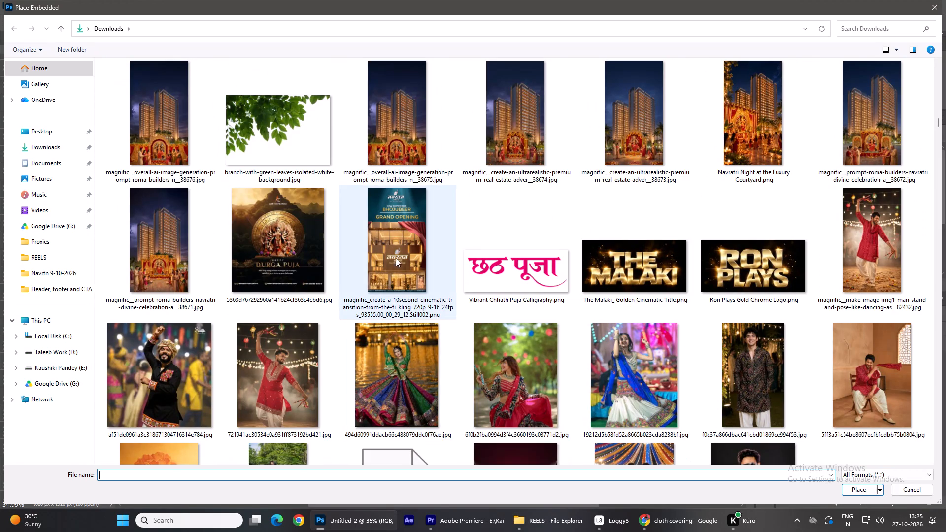
pyautogui.scroll(-2, 372, 279)
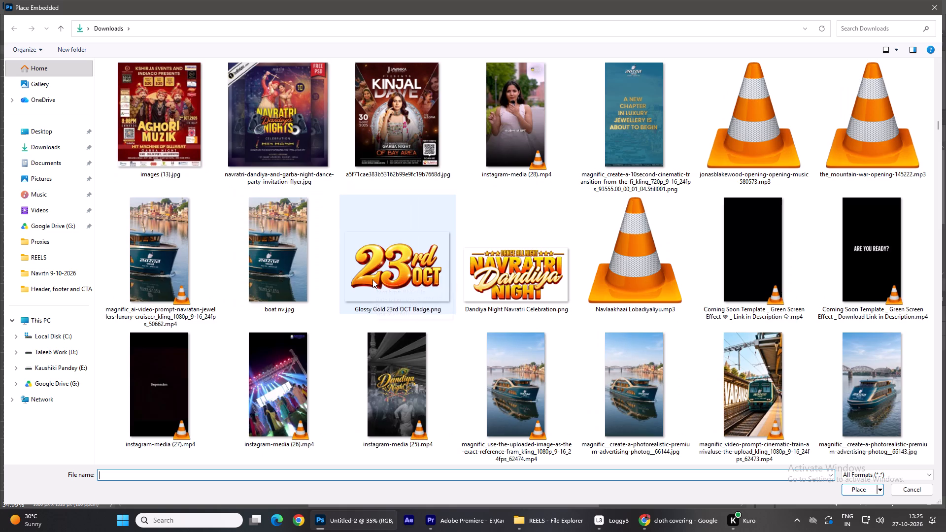
pyautogui.scroll(-5, 372, 279)
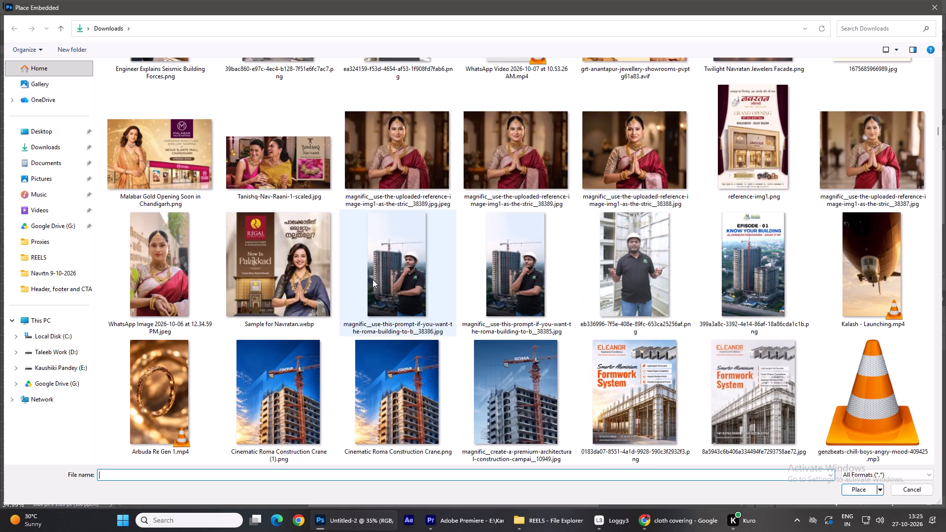
pyautogui.scroll(-4, 372, 279)
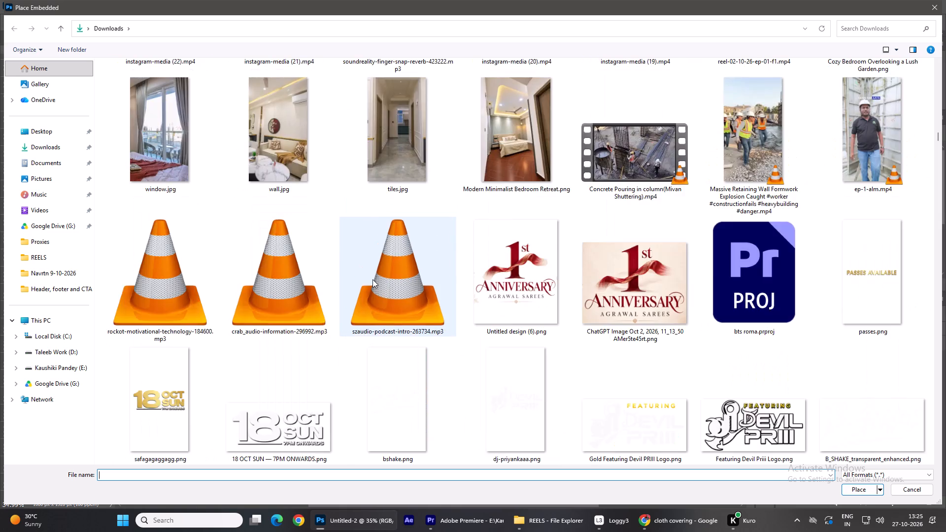
pyautogui.scroll(-4, 372, 279)
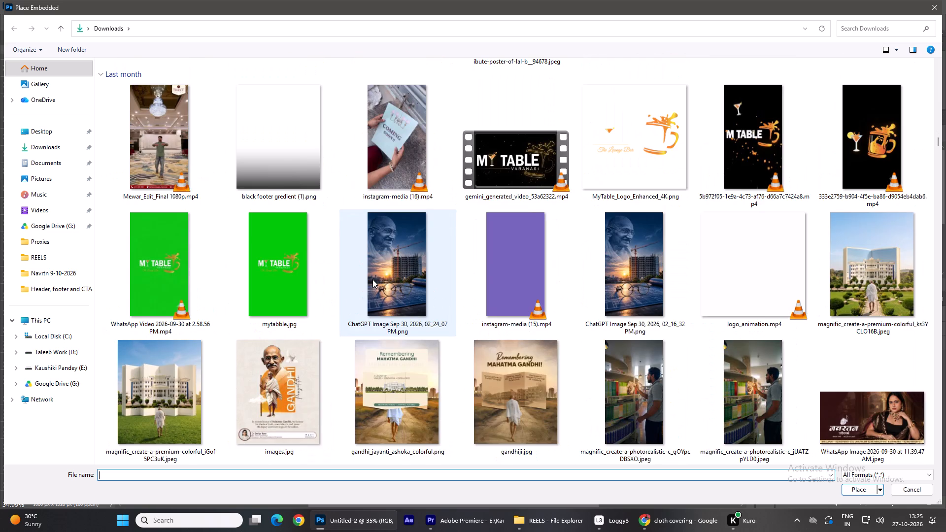
pyautogui.scroll(-4, 372, 279)
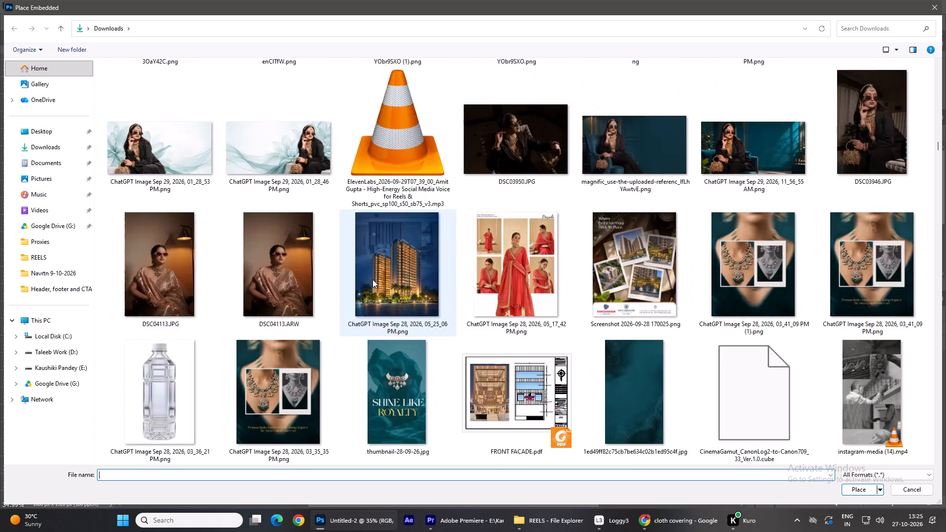
pyautogui.scroll(-3, 372, 279)
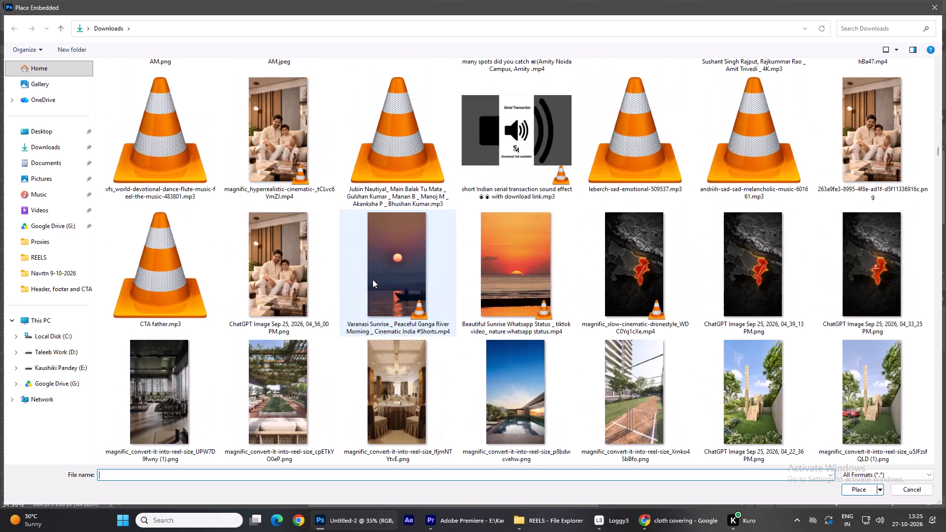
pyautogui.scroll(11, 372, 279)
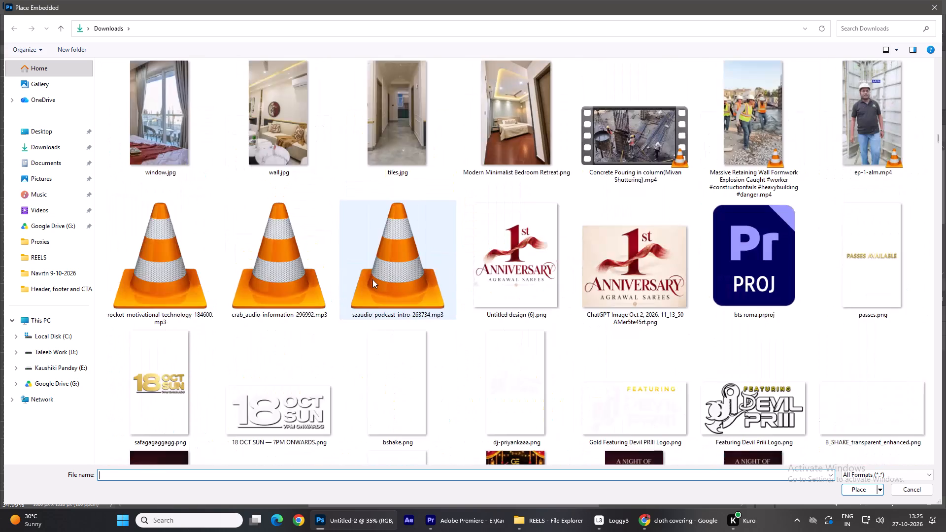
pyautogui.scroll(4, 372, 279)
pyautogui.scroll(-1, 393, 296)
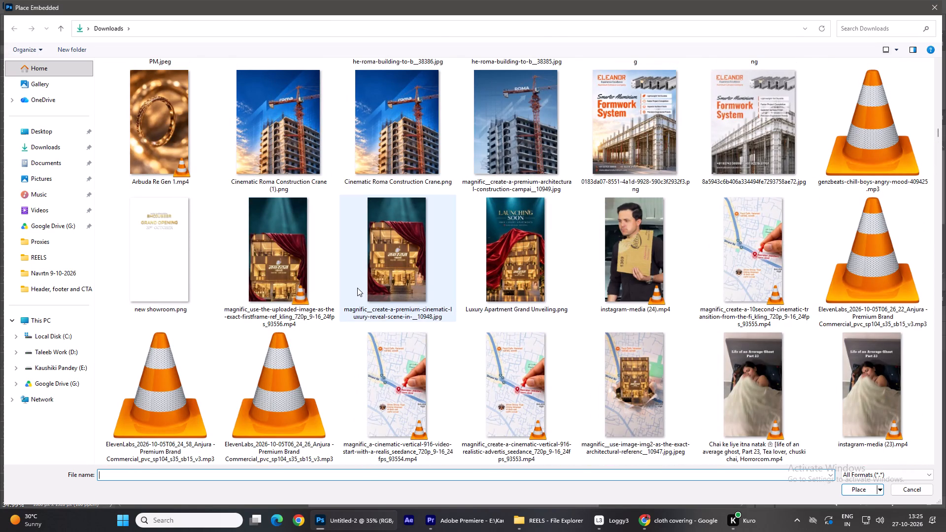
pyautogui.doubleClick(515, 275)
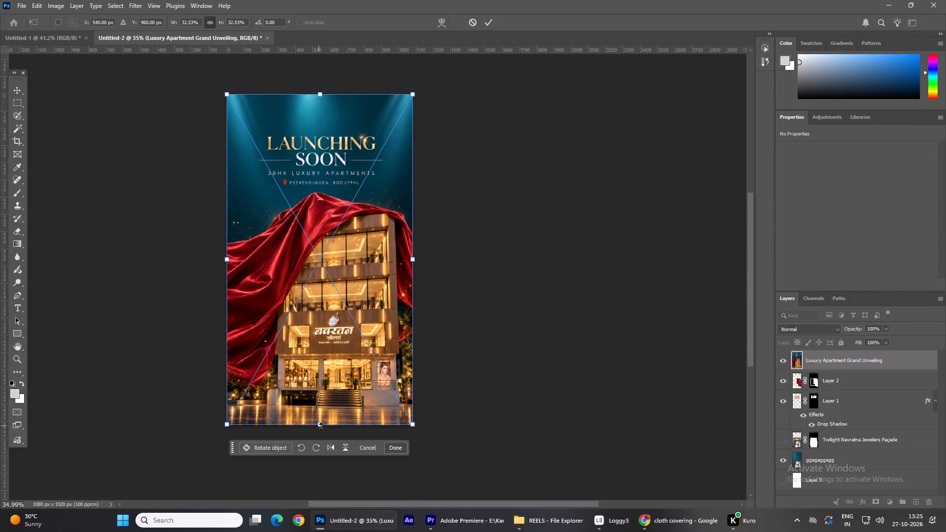
pyautogui.moveTo(321, 427); pyautogui.dragTo(312, 479)
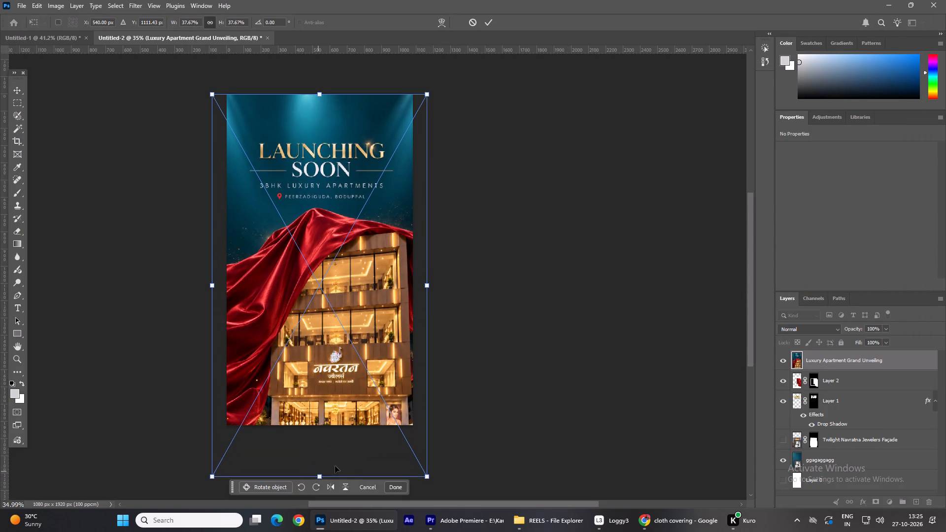
pyautogui.click(392, 488)
pyautogui.click(584, 312)
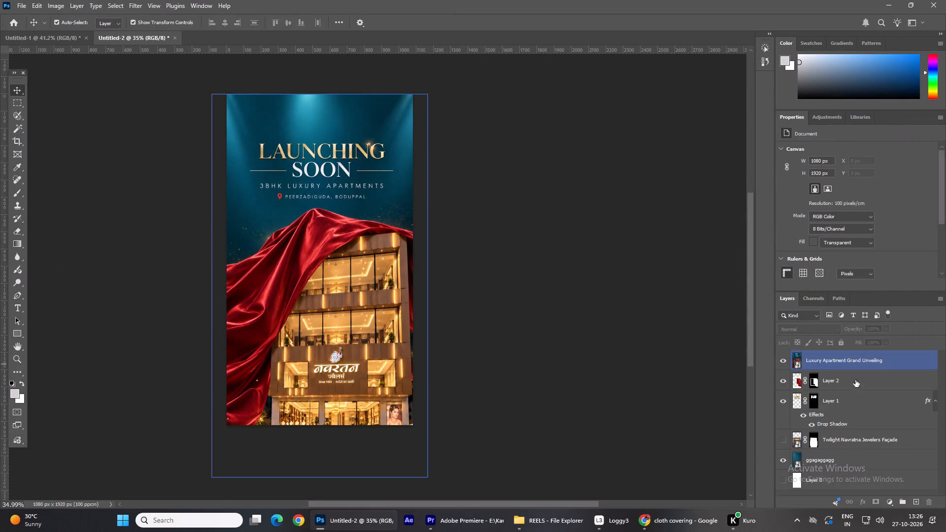
# Rasterize the Luxury Apartment Grand Unveiling layer.
pyautogui.click(835, 399)
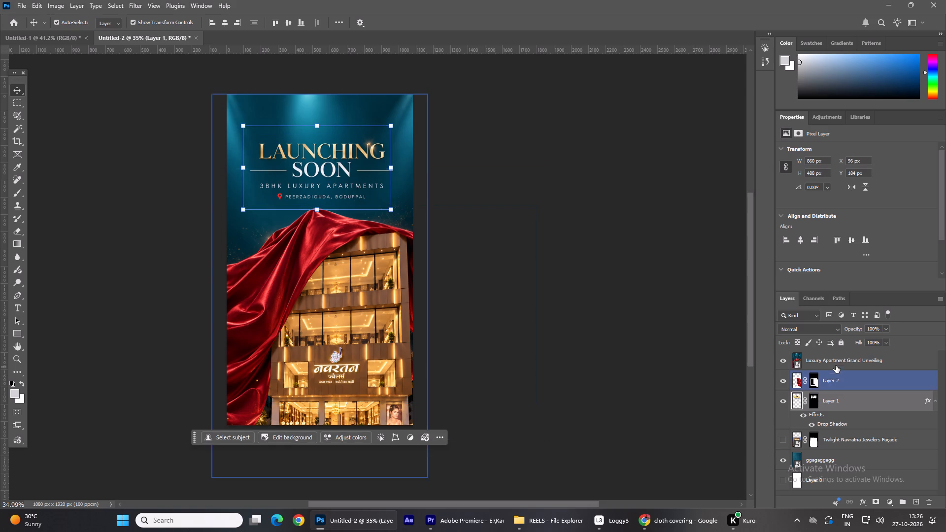
pyautogui.click(839, 361)
pyautogui.rightClick(839, 361)
pyautogui.click(787, 470)
pyautogui.click(583, 234)
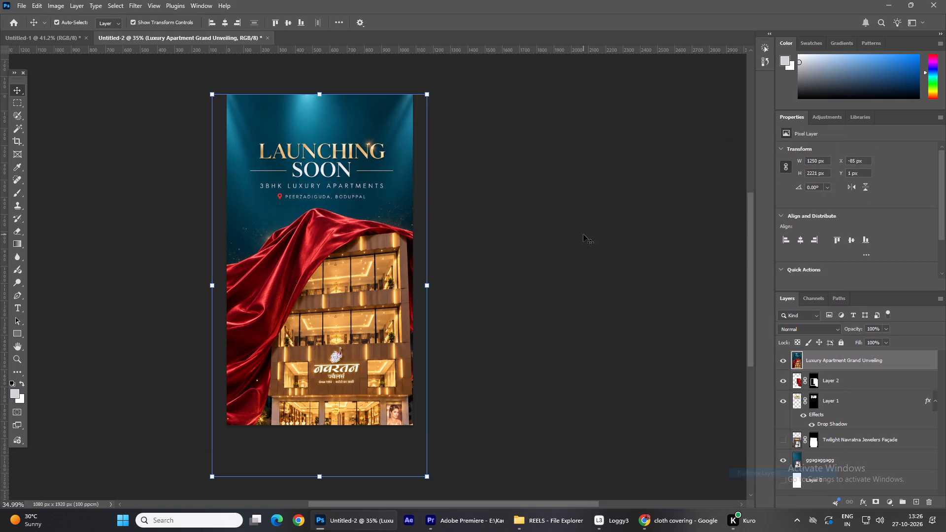
# Scale the Luxury Apartment Grand Unveiling layer up slightly, to just over 101%, extending its top edge above the canvas.
pyautogui.click(285, 125)
pyautogui.click(320, 93)
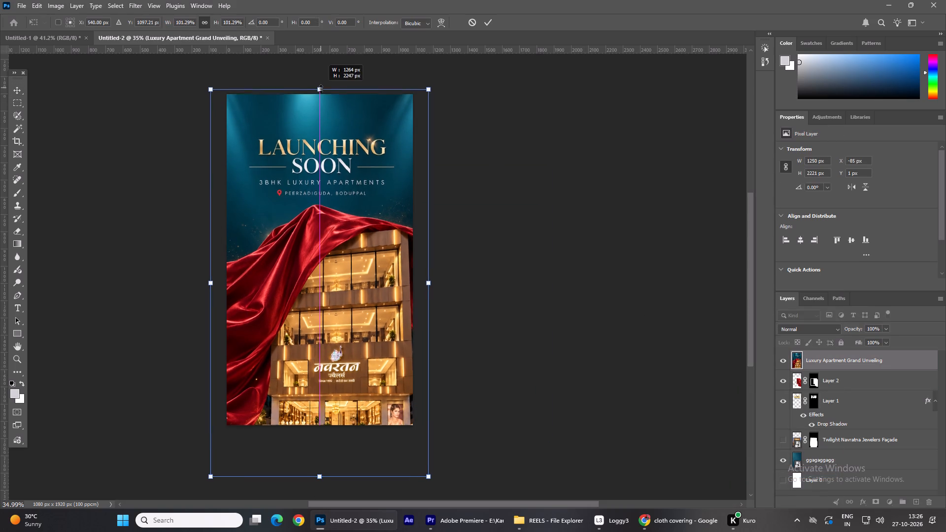
pyautogui.moveTo(324, 96); pyautogui.dragTo(324, 90)
pyautogui.click(493, 19)
pyautogui.click(533, 159)
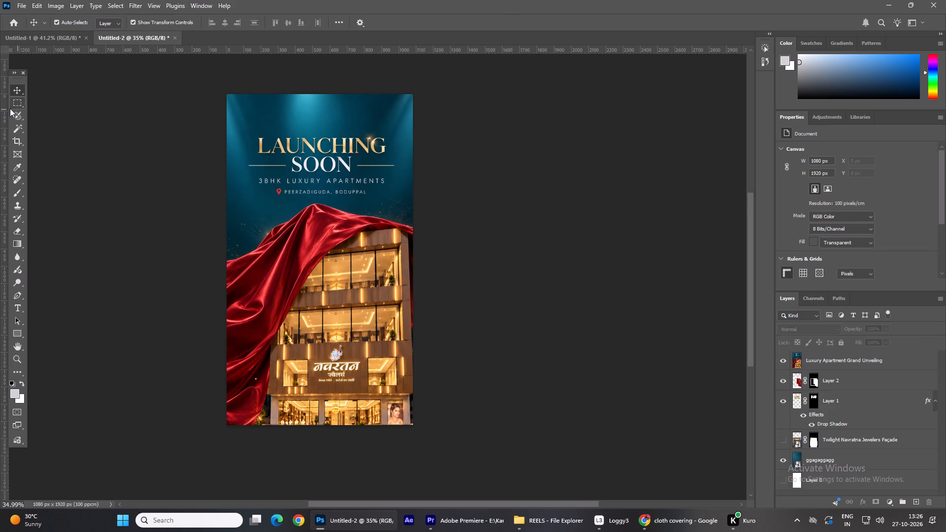
# Remove the LAUNCHING SOON heading from the Luxury Apartment Grand Unveiling layer with a Content-Aware fill of a rectangular selection about 872 x 298 px.
pyautogui.moveTo(19, 100); pyautogui.dragTo(24, 98)
pyautogui.moveTo(239, 122); pyautogui.dragTo(363, 197)
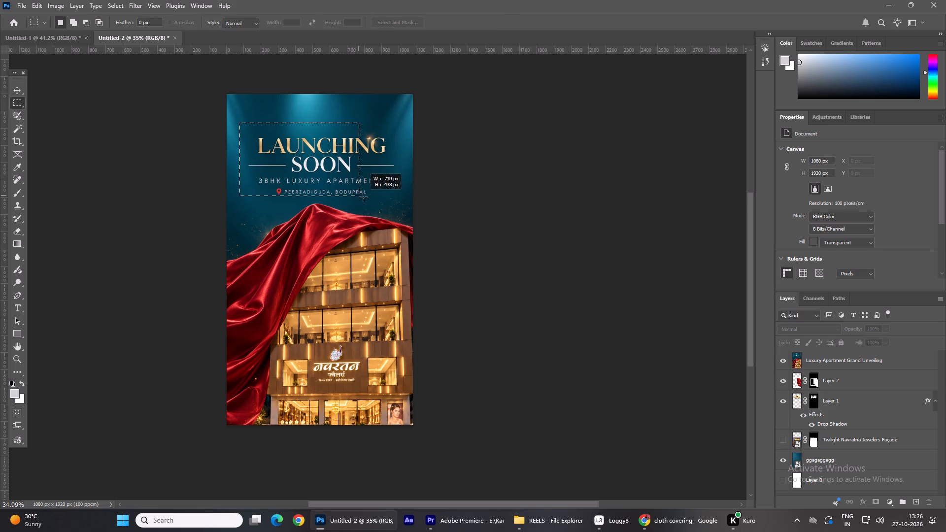
pyautogui.moveTo(363, 197); pyautogui.dragTo(390, 198)
pyautogui.click(374, 160)
pyautogui.moveTo(247, 124); pyautogui.dragTo(247, 126)
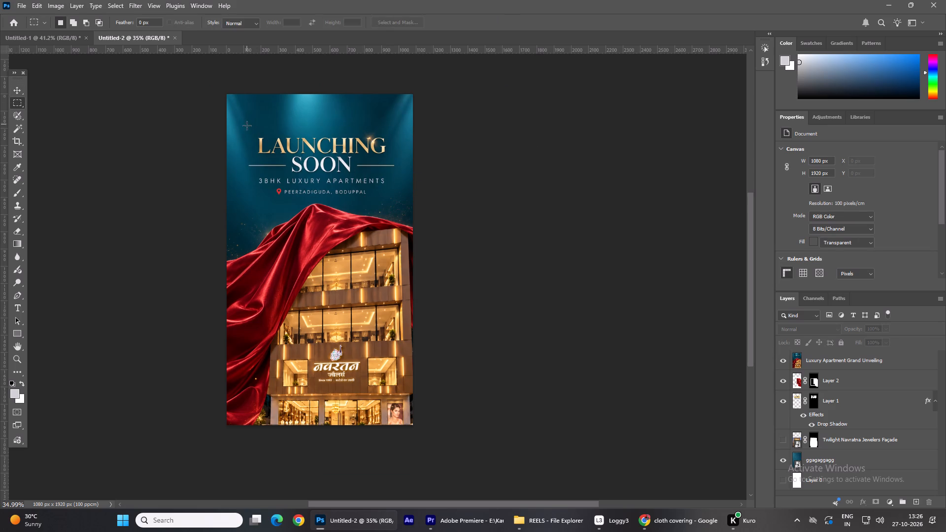
pyautogui.moveTo(247, 126); pyautogui.dragTo(397, 175)
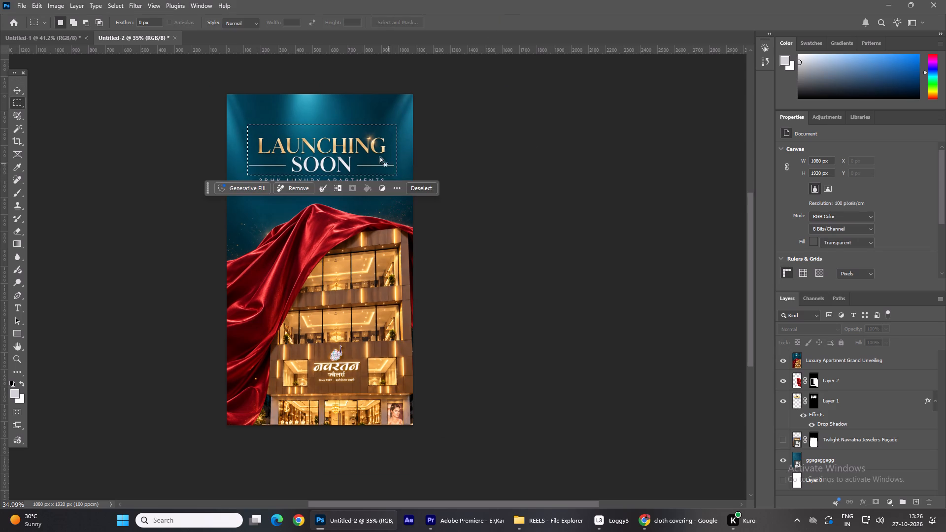
pyautogui.rightClick(376, 151)
pyautogui.click(823, 352)
pyautogui.click(827, 359)
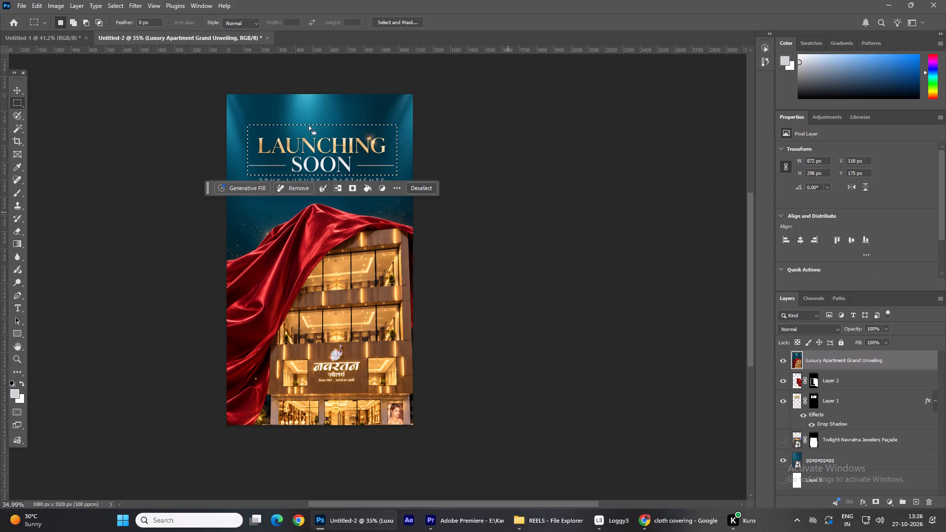
pyautogui.rightClick(305, 139)
pyautogui.click(332, 255)
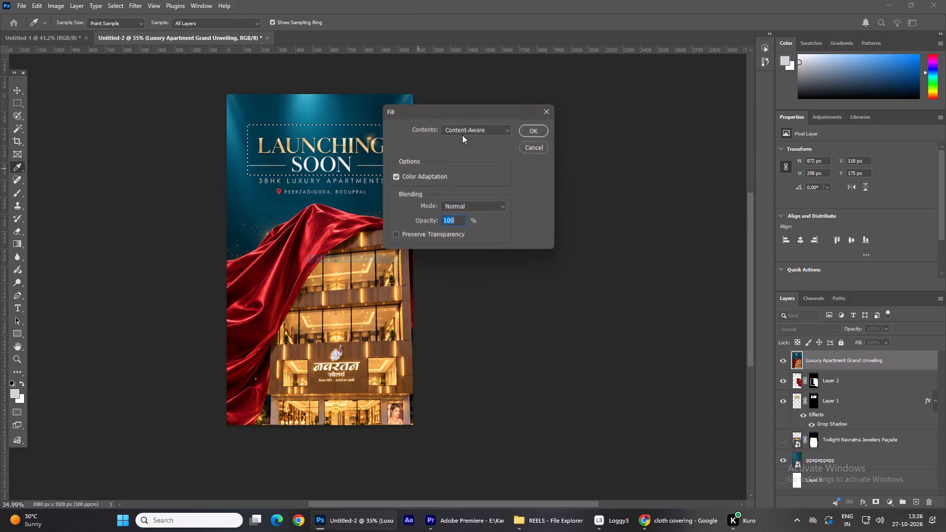
pyautogui.click(541, 134)
pyautogui.click(509, 134)
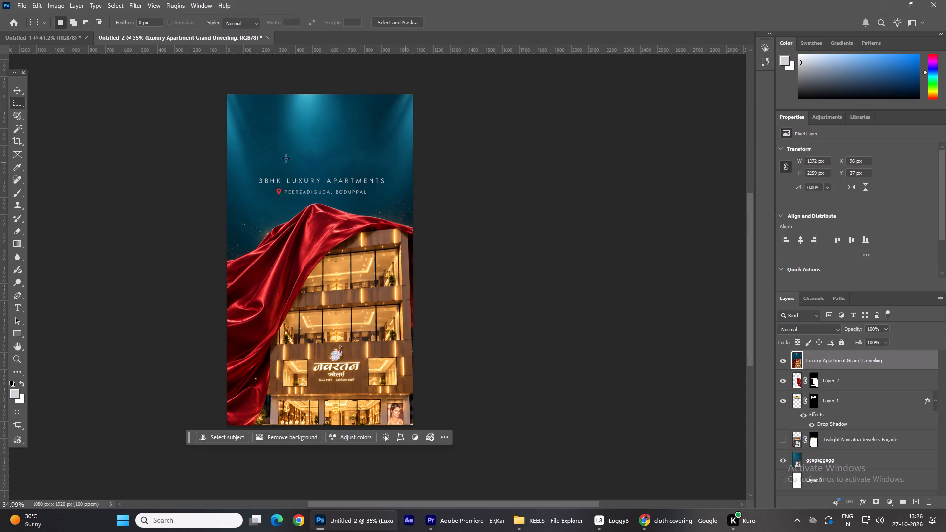
# Remove the 3BHK Luxury Apartments and location lines with a Content-Aware fill of a rectangular selection about 913 x 181 px.
pyautogui.moveTo(248, 170); pyautogui.dragTo(405, 200)
pyautogui.rightClick(360, 189)
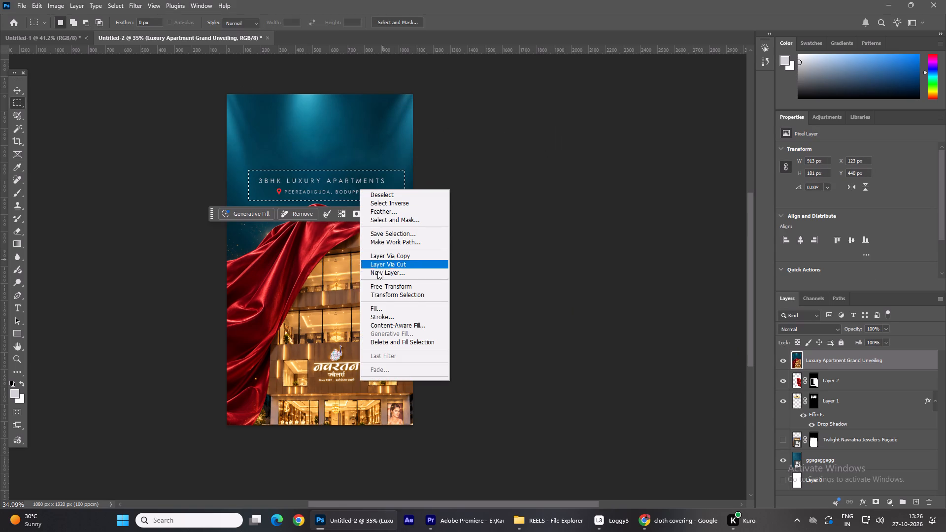
pyautogui.click(393, 308)
pyautogui.click(537, 128)
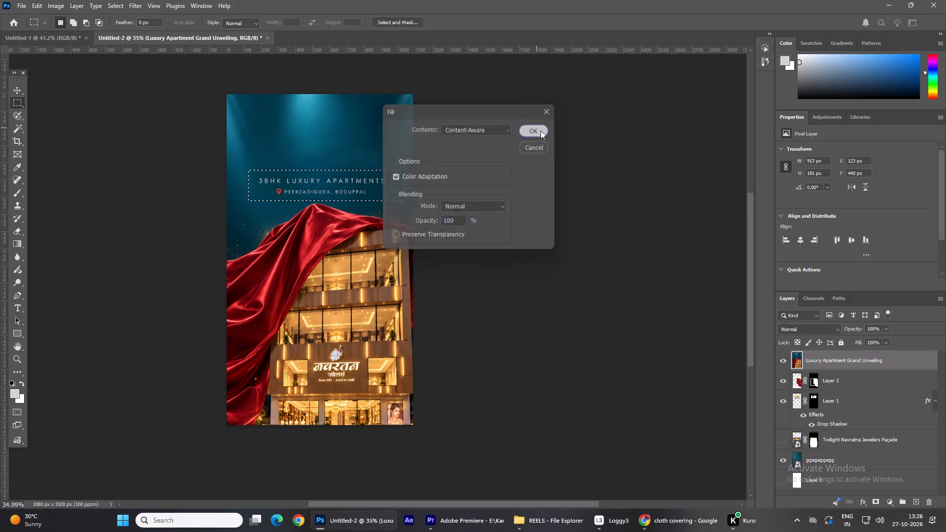
pyautogui.click(555, 182)
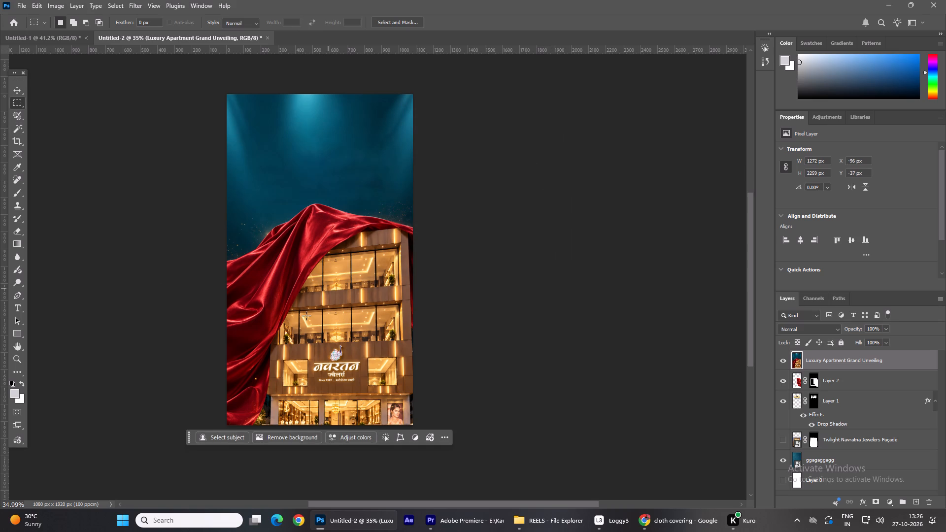
# Move Layer 1, the gold 3 Days to Go title, above the Luxury Apartment Grand Unveiling layer.
pyautogui.moveTo(17, 93); pyautogui.dragTo(36, 99)
pyautogui.click(350, 191)
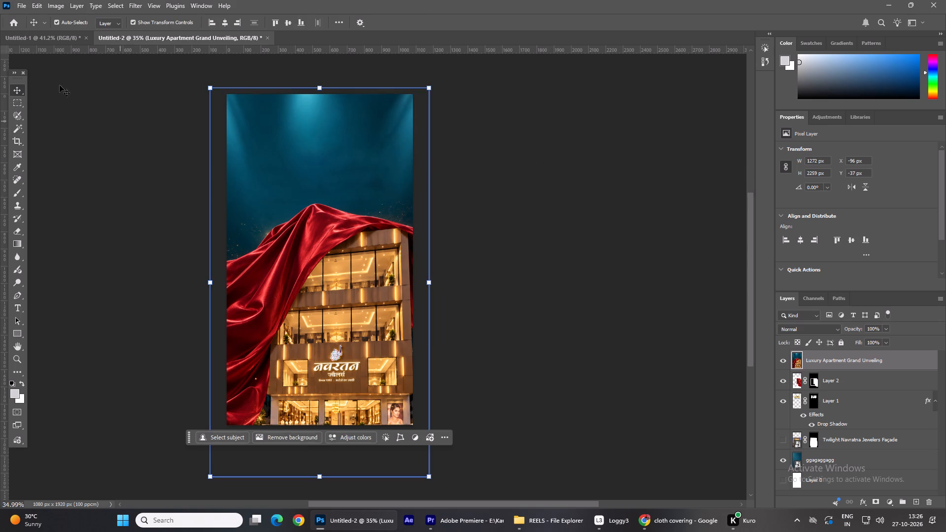
pyautogui.click(869, 411)
pyautogui.moveTo(865, 404); pyautogui.dragTo(863, 355)
pyautogui.click(535, 194)
pyautogui.scroll(-2, 359, 197)
pyautogui.scroll(1, 502, 239)
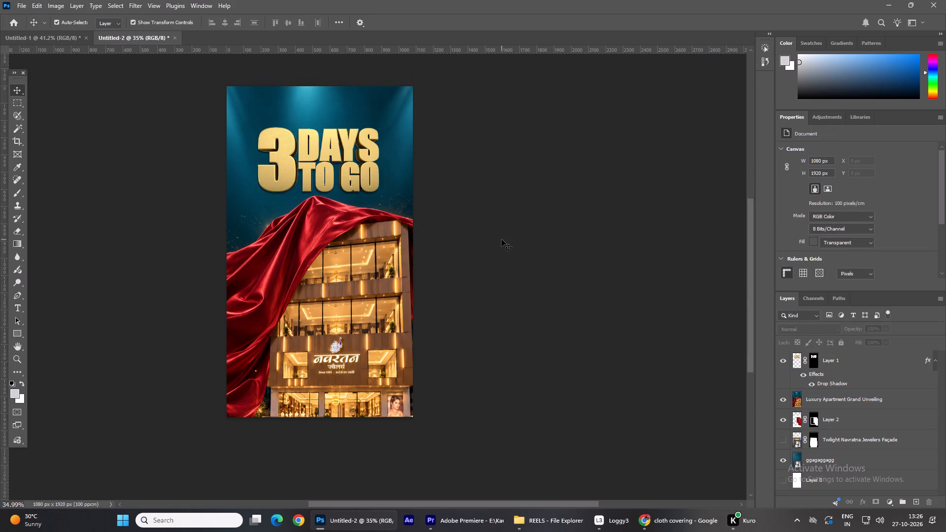
pyautogui.scroll(1, 502, 239)
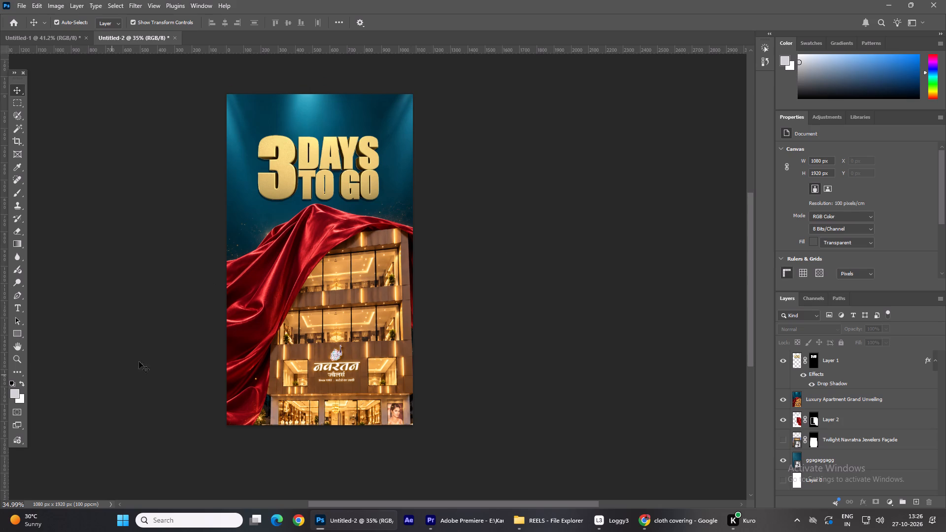
# Move Layer 2, the red cloth, to the top of the layer stack.
pyautogui.click(880, 428)
pyautogui.moveTo(883, 424); pyautogui.dragTo(878, 343)
# Scale the Layer 2 red cloth down to about 44.11% and position it over the end of the 3 Days to Go title.
pyautogui.moveTo(380, 310); pyautogui.dragTo(378, 245)
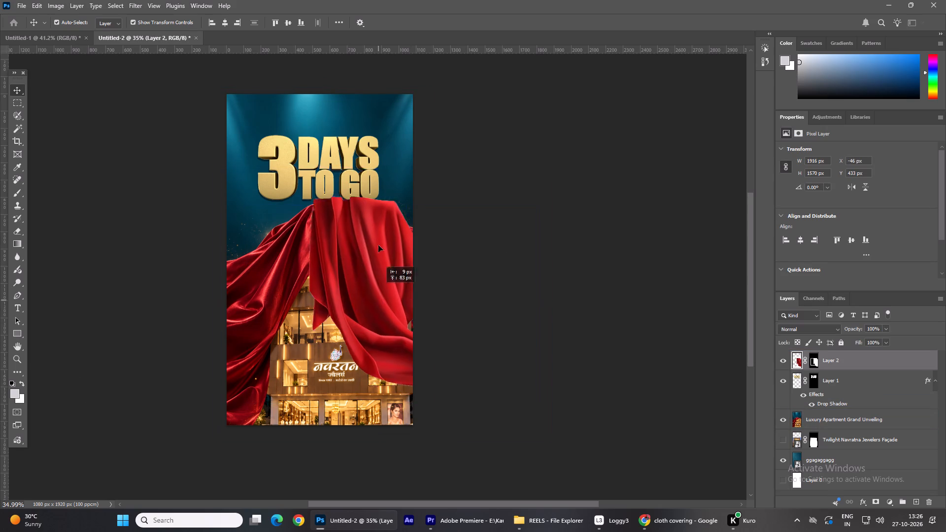
pyautogui.moveTo(378, 245); pyautogui.dragTo(388, 211)
pyautogui.moveTo(555, 344); pyautogui.dragTo(377, 185)
pyautogui.moveTo(300, 134); pyautogui.dragTo(372, 180)
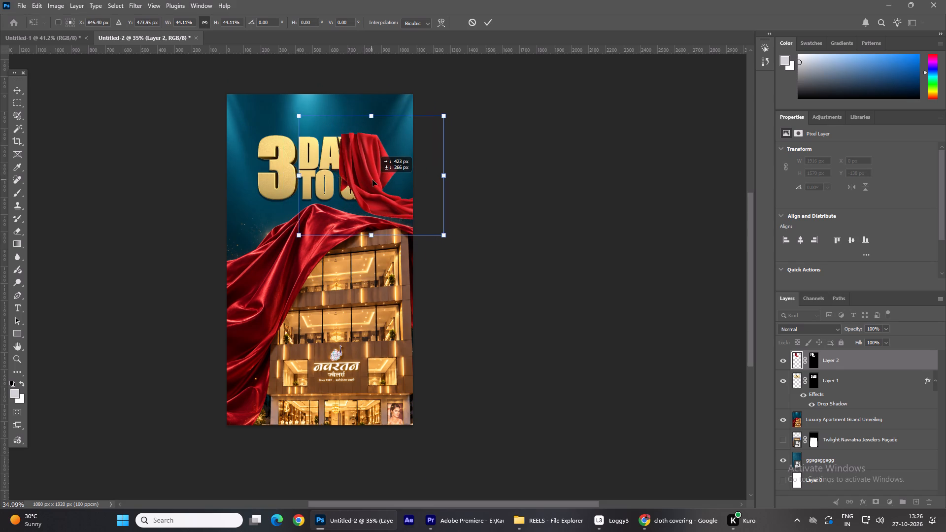
pyautogui.moveTo(372, 180); pyautogui.dragTo(366, 179)
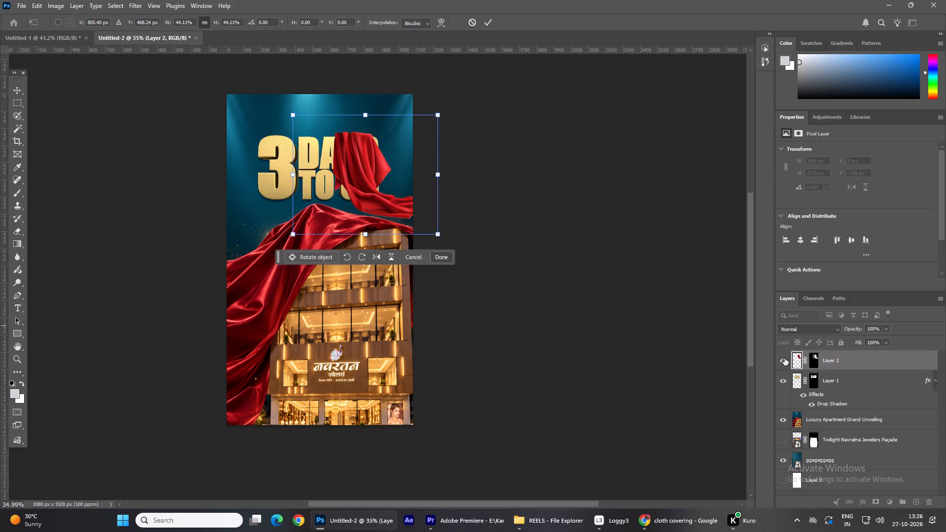
# Hide Layer 2 and Layer 1.
pyautogui.click(784, 358)
pyautogui.click(535, 292)
pyautogui.keyDown('alt'); pyautogui.scroll(-4, 246, 266); pyautogui.keyUp('alt')
pyautogui.click(314, 195)
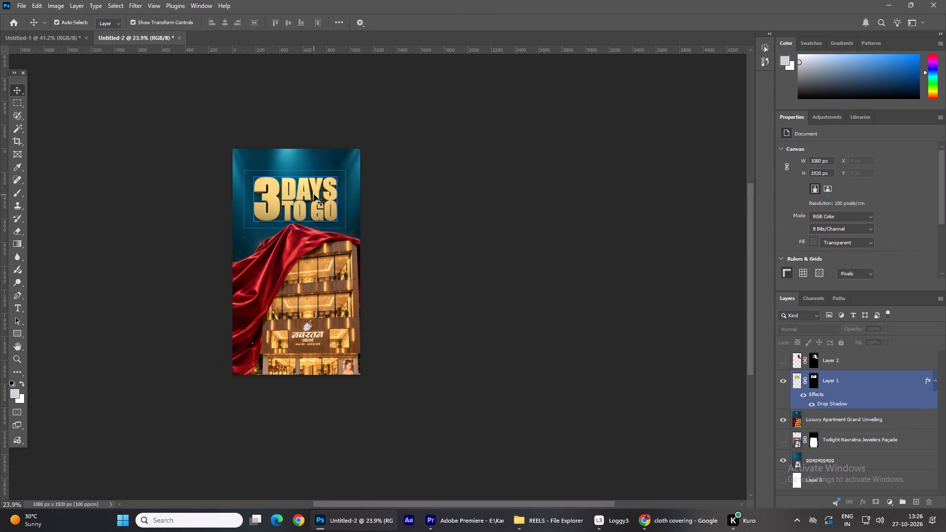
pyautogui.click(784, 379)
pyautogui.click(455, 237)
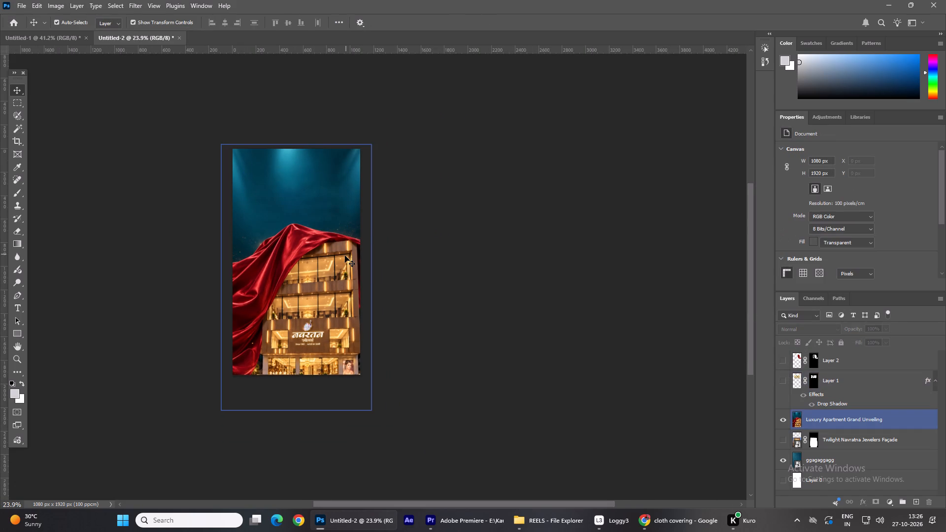
# Scale the Luxury Apartment Grand Unveiling layer to about 98.92%, aligning its top and right edges with the canvas.
pyautogui.click(345, 256)
pyautogui.moveTo(297, 143); pyautogui.dragTo(299, 68)
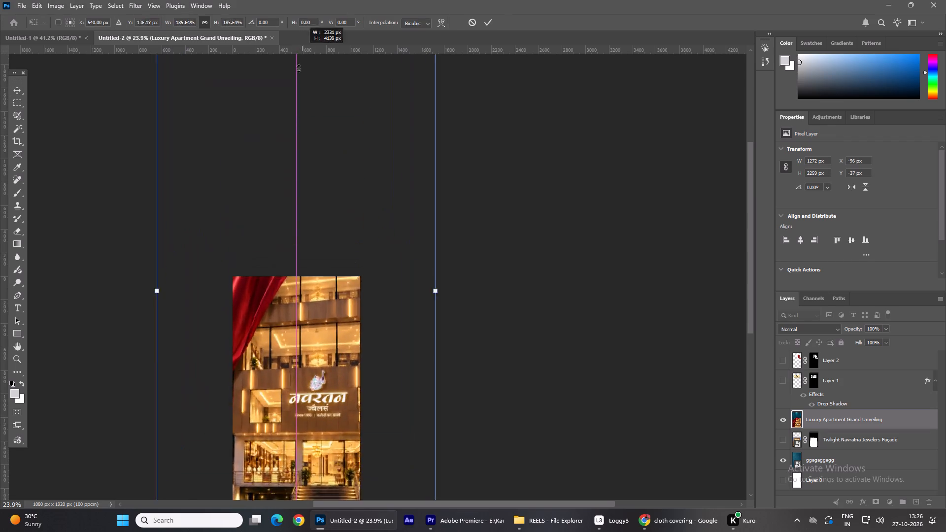
pyautogui.moveTo(299, 68); pyautogui.dragTo(269, 193)
pyautogui.scroll(-13, 269, 193)
pyautogui.moveTo(301, 327); pyautogui.dragTo(286, 329)
pyautogui.moveTo(281, 90); pyautogui.dragTo(280, 120)
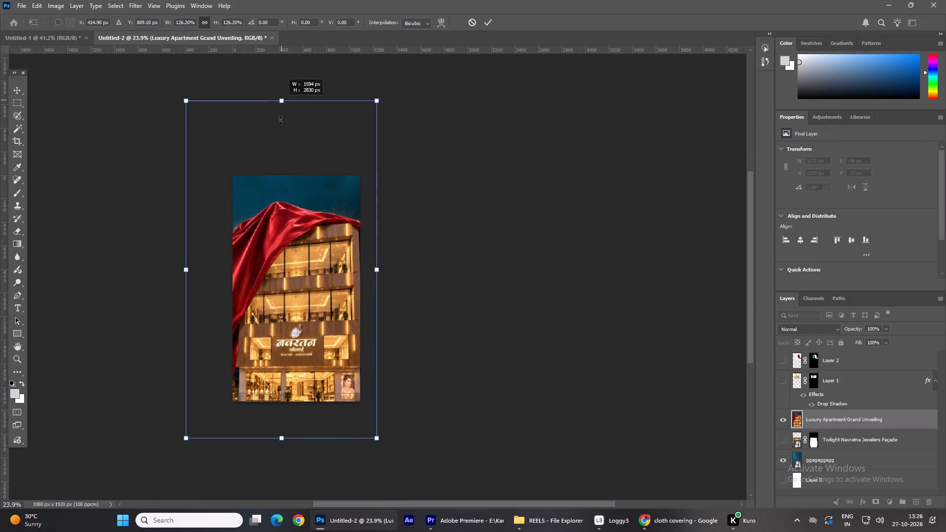
pyautogui.moveTo(280, 120); pyautogui.dragTo(283, 173)
pyautogui.moveTo(287, 214); pyautogui.dragTo(293, 215)
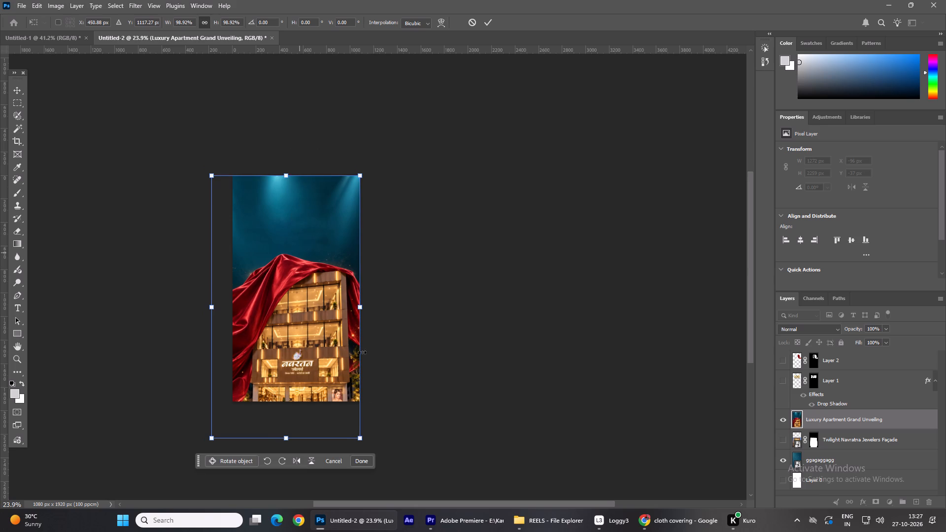
pyautogui.click(360, 459)
# Hide the Luxury Apartment Grand Unveiling layer.
pyautogui.click(778, 423)
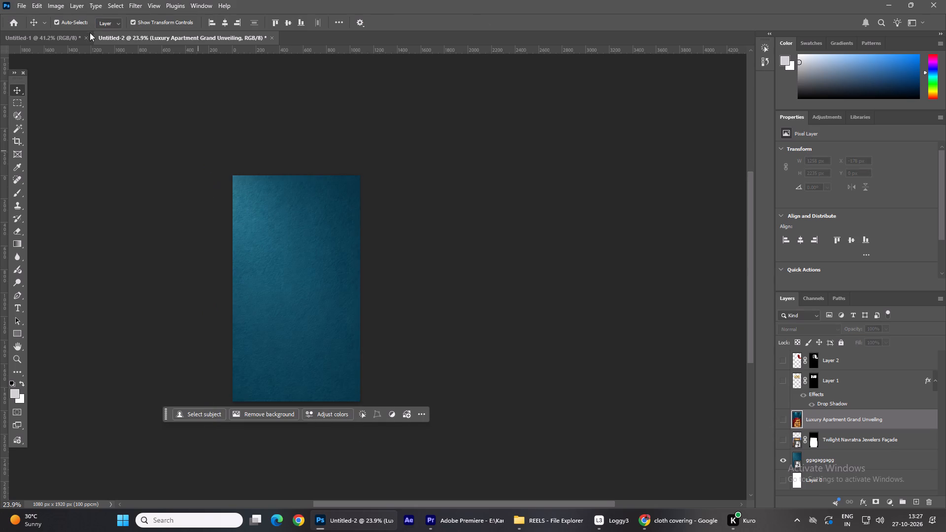
# Place magnific__create-a-premium-cinematic-luxury-reveal-scene-in-__10948.jpg from Downloads as an embedded image at its default fitted size.
pyautogui.click(20, 2)
pyautogui.click(76, 189)
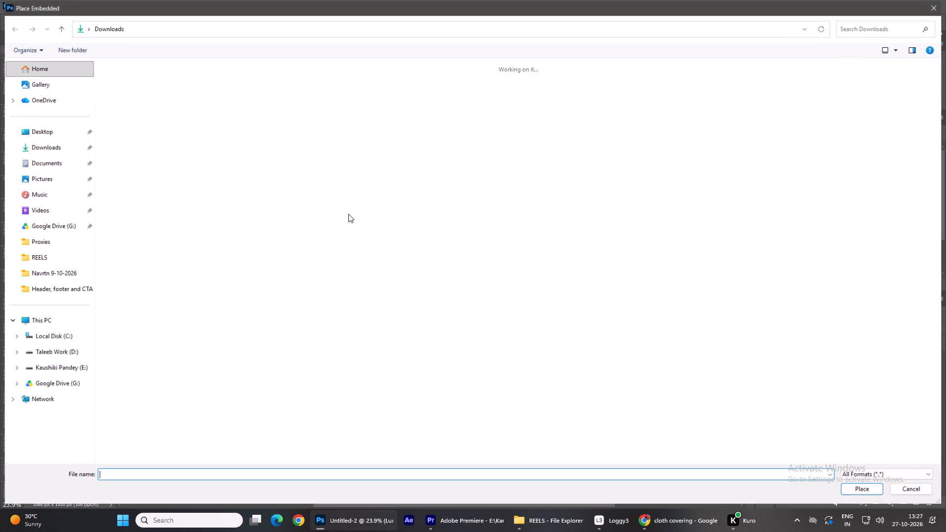
pyautogui.scroll(-10, 334, 266)
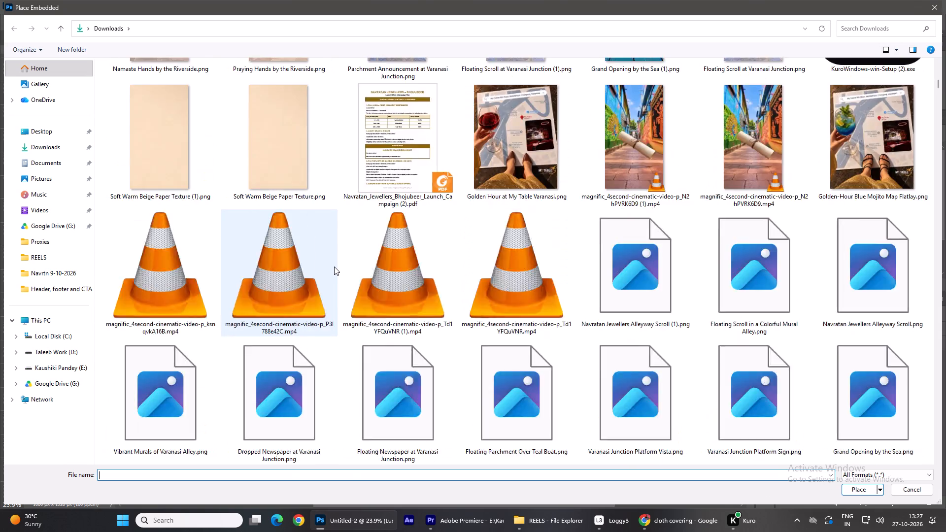
pyautogui.scroll(-8, 334, 266)
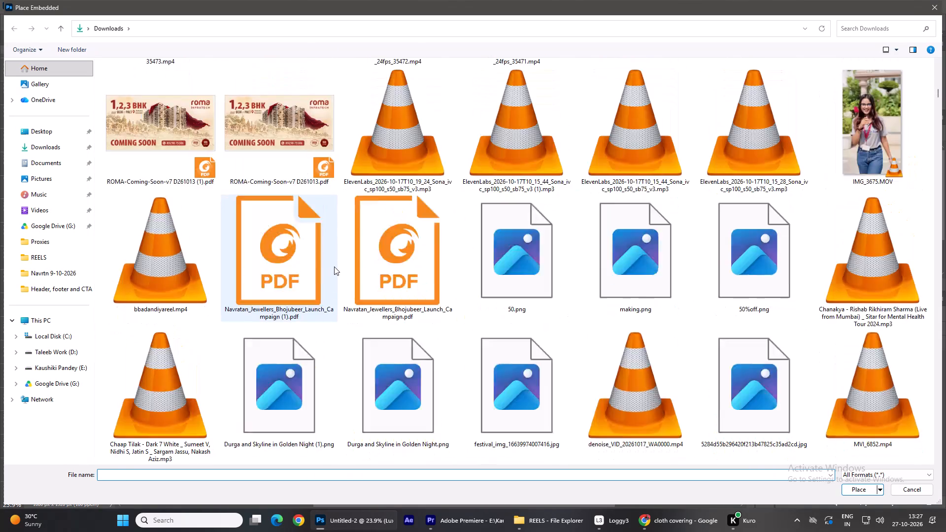
pyautogui.scroll(-12, 334, 266)
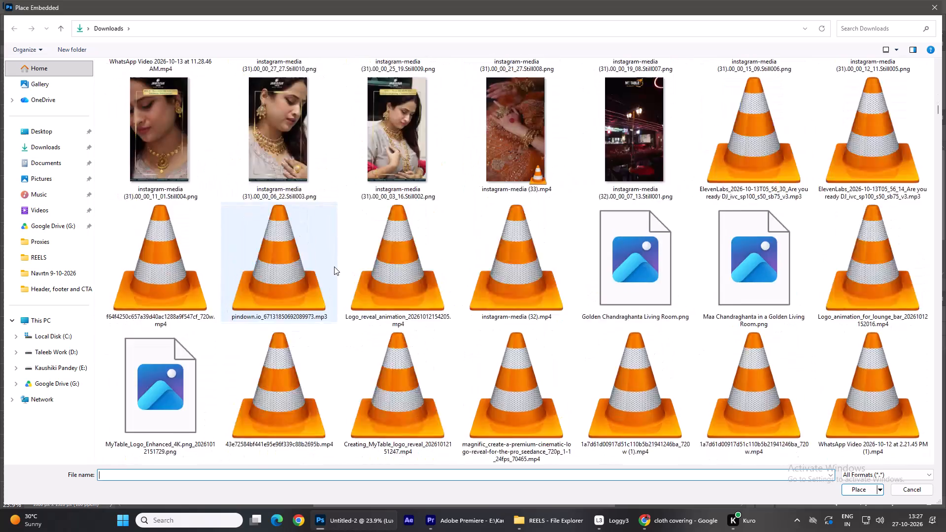
pyautogui.scroll(-8, 334, 266)
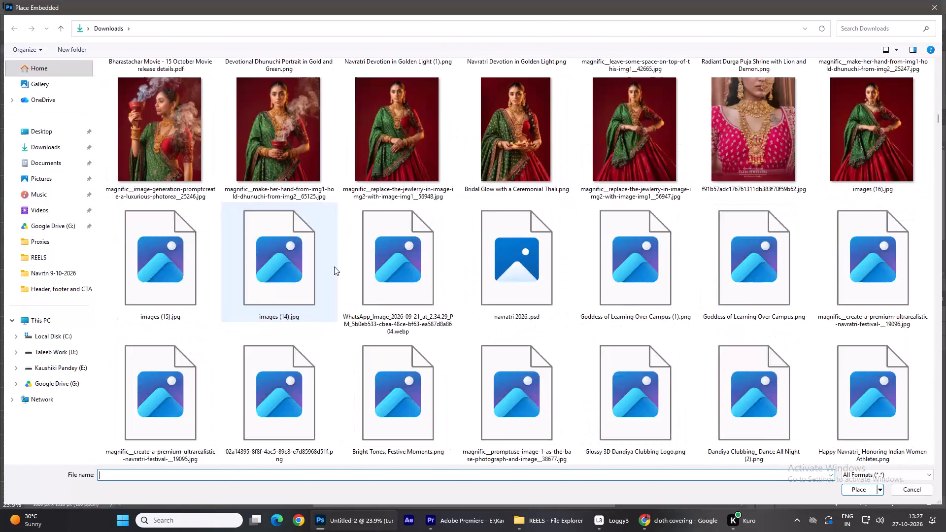
pyautogui.scroll(-4, 334, 266)
pyautogui.scroll(1, 334, 266)
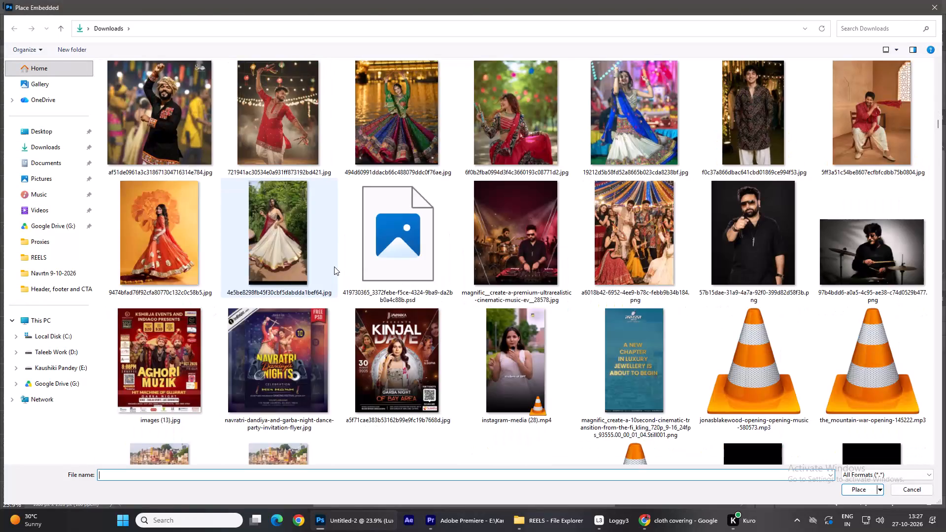
pyautogui.scroll(-12, 334, 266)
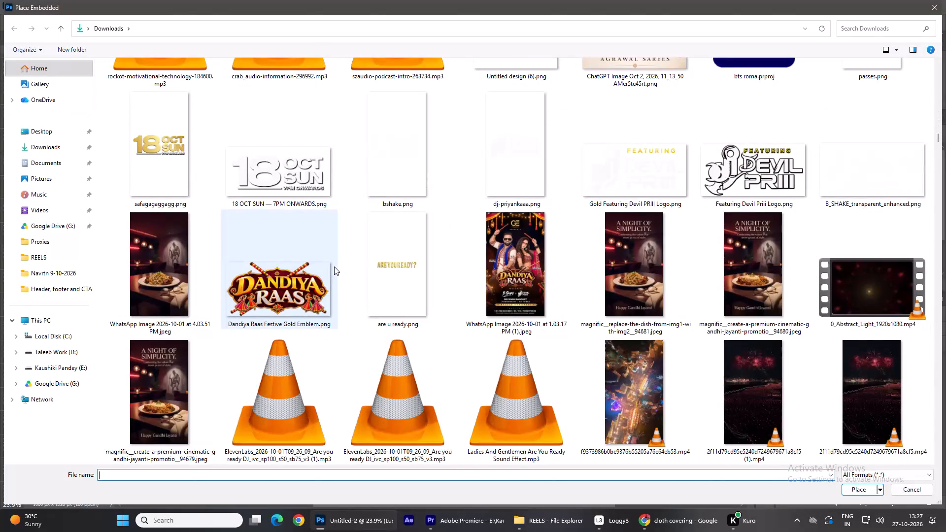
pyautogui.scroll(-1, 334, 266)
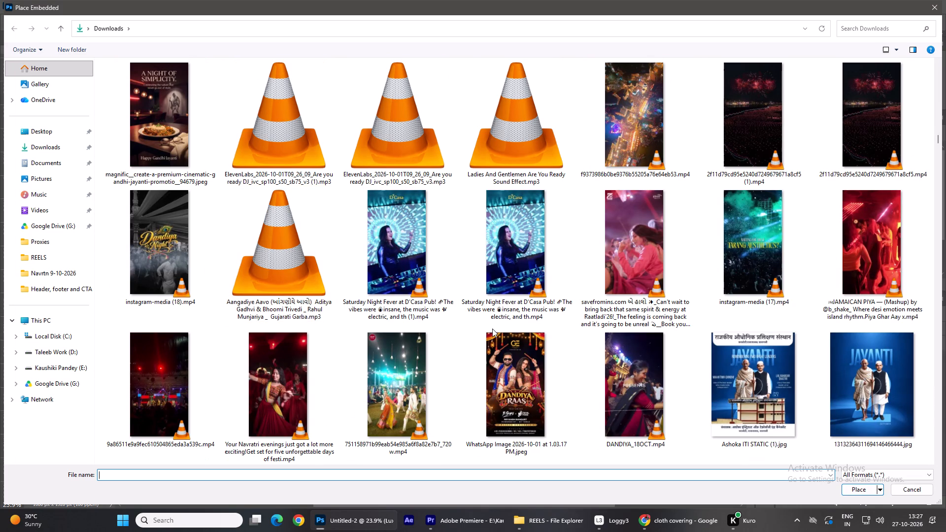
pyautogui.scroll(-8, 492, 329)
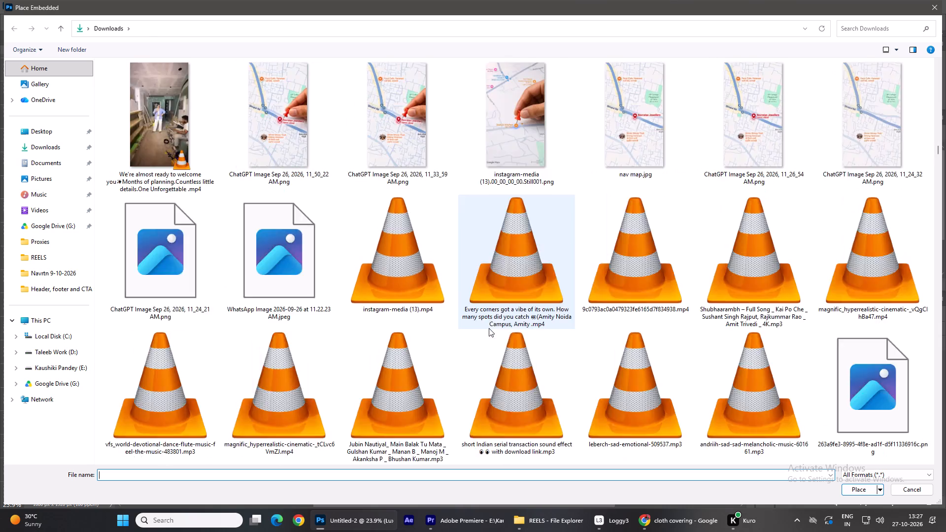
pyautogui.scroll(-4, 489, 328)
pyautogui.scroll(2, 489, 328)
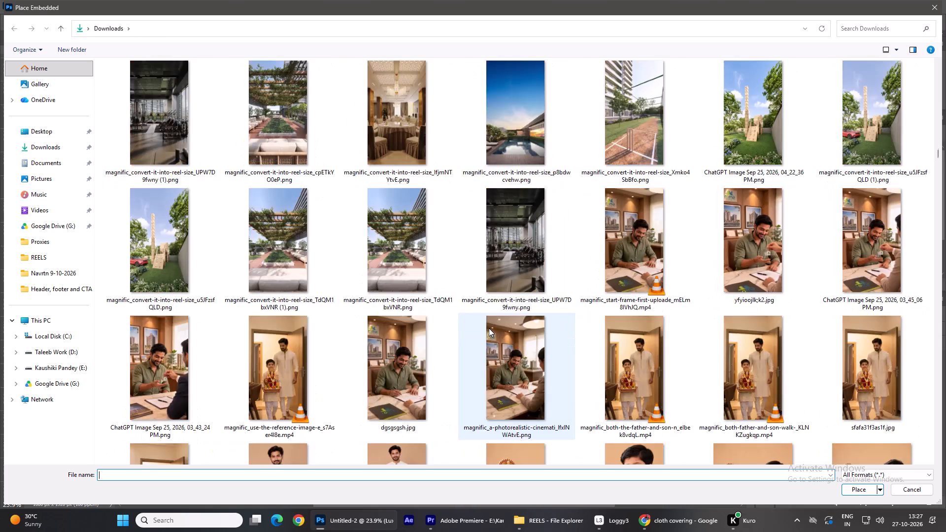
pyautogui.scroll(6, 489, 328)
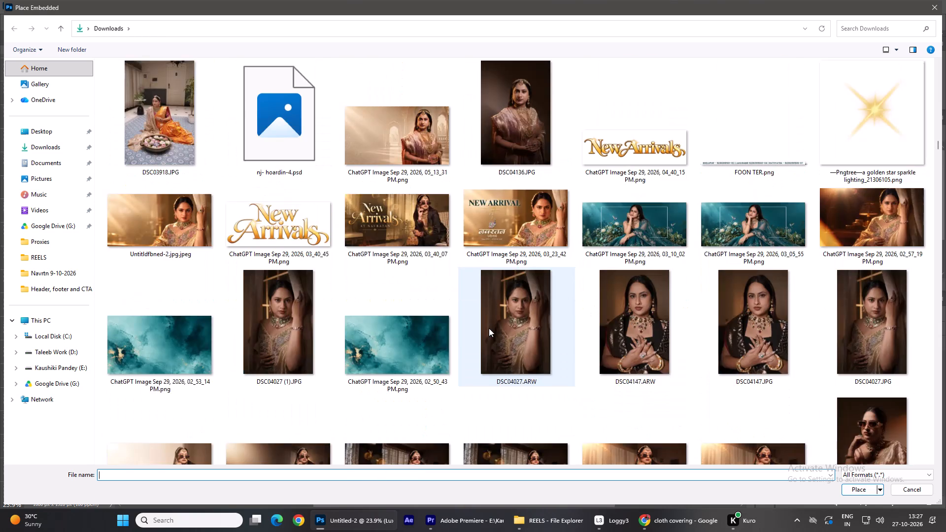
pyautogui.scroll(6, 489, 328)
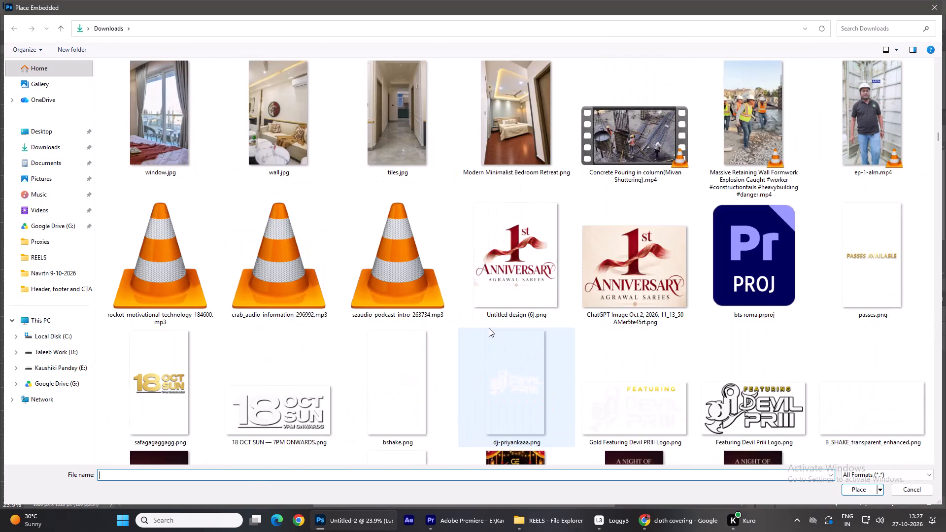
pyautogui.scroll(3, 489, 328)
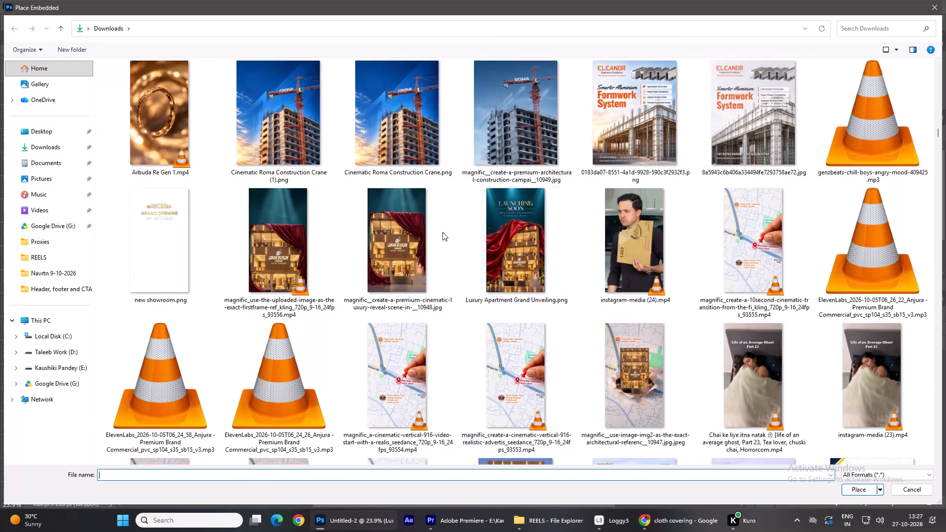
pyautogui.doubleClick(389, 229)
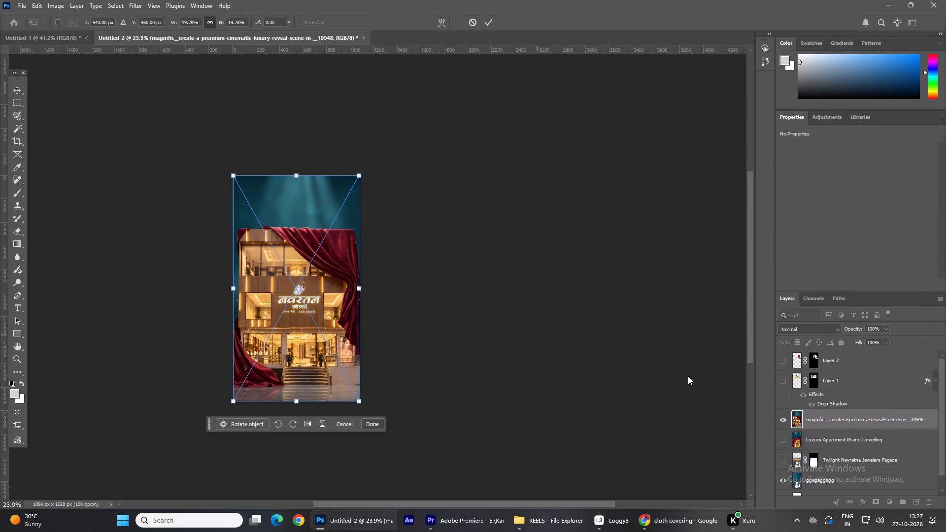
pyautogui.click(610, 384)
# Show Layer 1 with the 3 Days to Go title.
pyautogui.scroll(-1, 720, 413)
pyautogui.click(780, 378)
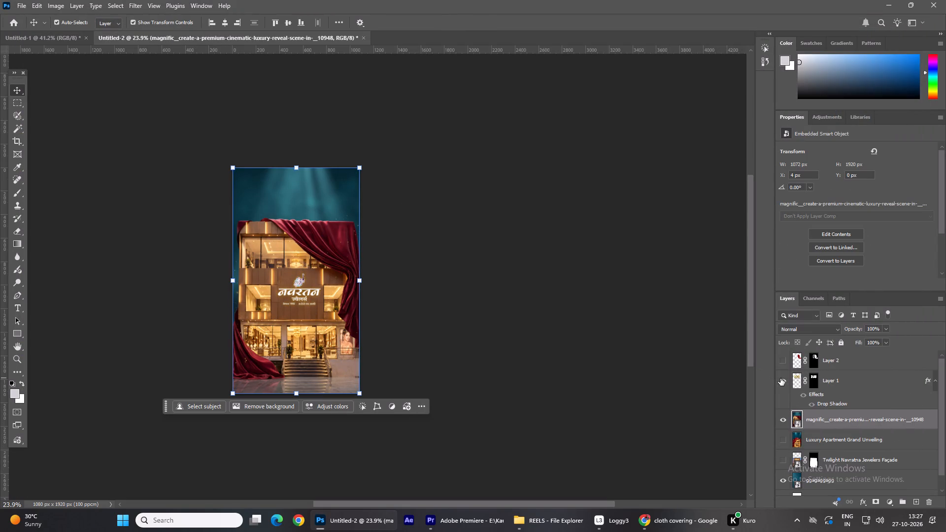
# Move the placed façade reveal image down about 138 px so the building sits below the title.
pyautogui.click(325, 273)
pyautogui.moveTo(314, 293); pyautogui.dragTo(312, 310)
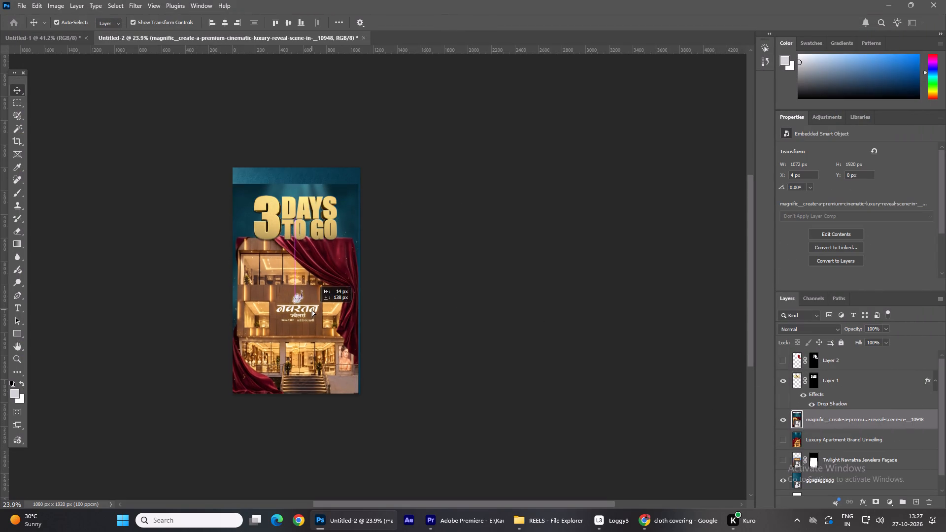
pyautogui.moveTo(312, 310); pyautogui.dragTo(313, 309)
pyautogui.click(677, 385)
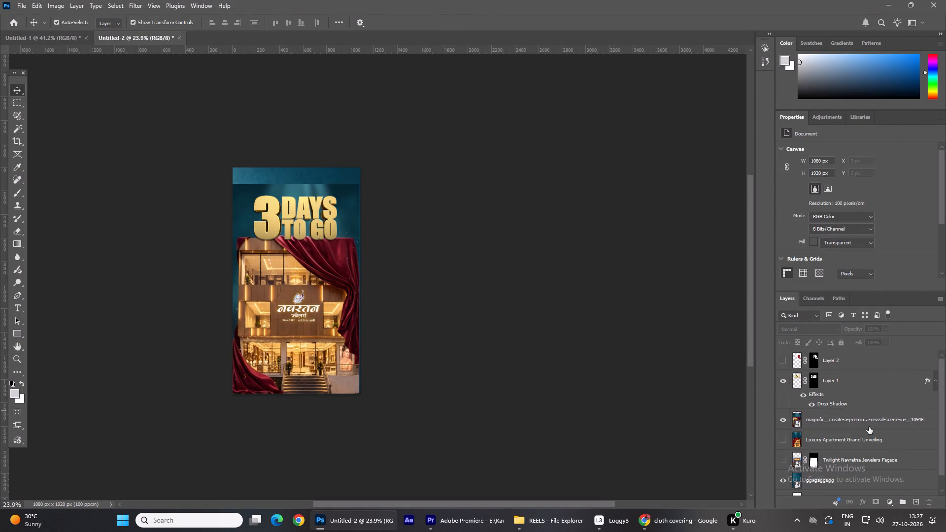
# Rasterize the magnific façade reveal layer.
pyautogui.click(868, 426)
pyautogui.rightClick(868, 426)
pyautogui.click(872, 387)
pyautogui.click(520, 240)
# Fill a full-width strip about 323 px high at the canvas top with Content-Aware on the façade reveal layer, then deselect.
pyautogui.click(14, 102)
pyautogui.moveTo(193, 152); pyautogui.dragTo(396, 205)
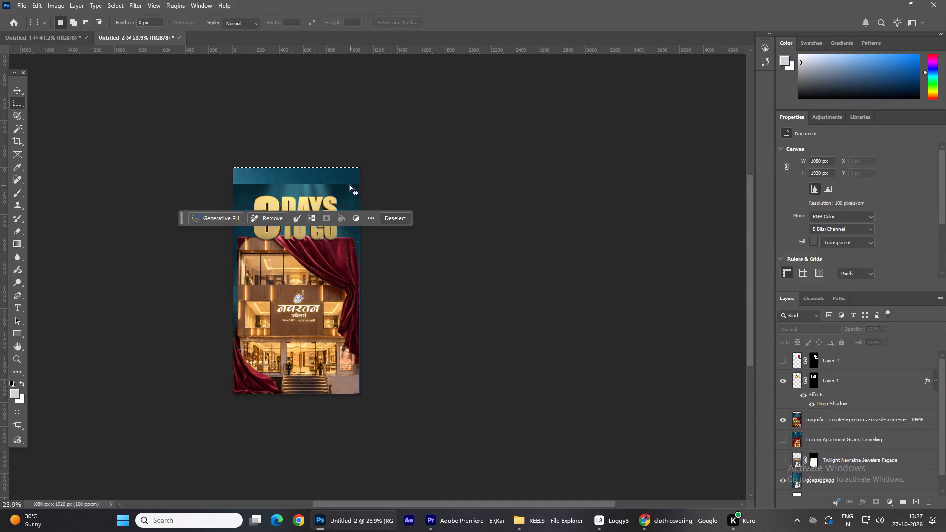
pyautogui.rightClick(349, 184)
pyautogui.click(814, 424)
pyautogui.click(825, 421)
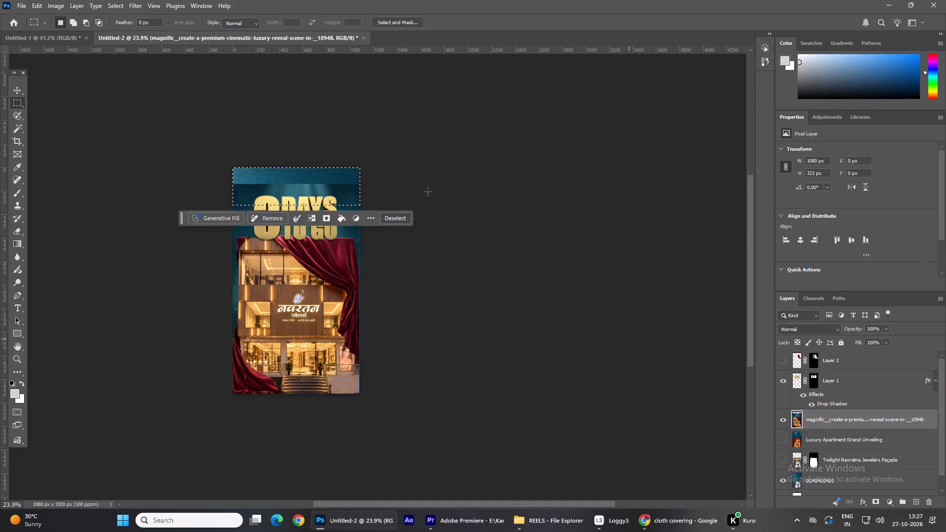
pyautogui.rightClick(326, 183)
pyautogui.click(351, 302)
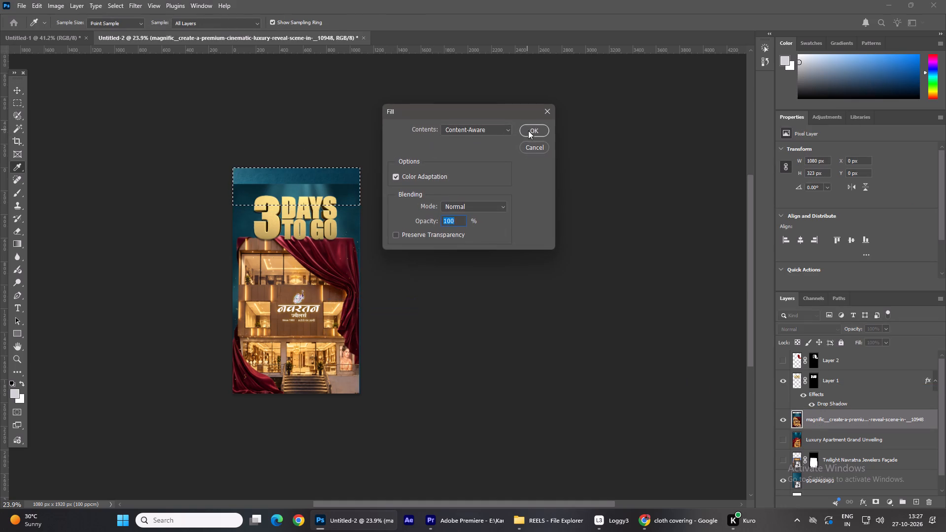
pyautogui.click(528, 131)
pyautogui.click(490, 137)
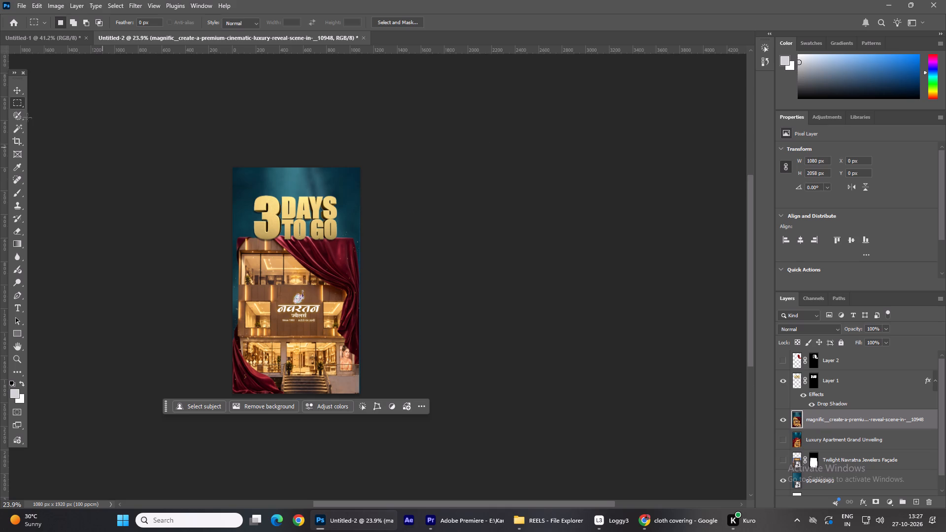
# Move the 3 Days to Go title up about 100 px and right about 14 px, centring it above the building.
pyautogui.click(18, 93)
pyautogui.click(290, 215)
pyautogui.moveTo(325, 228); pyautogui.dragTo(325, 218)
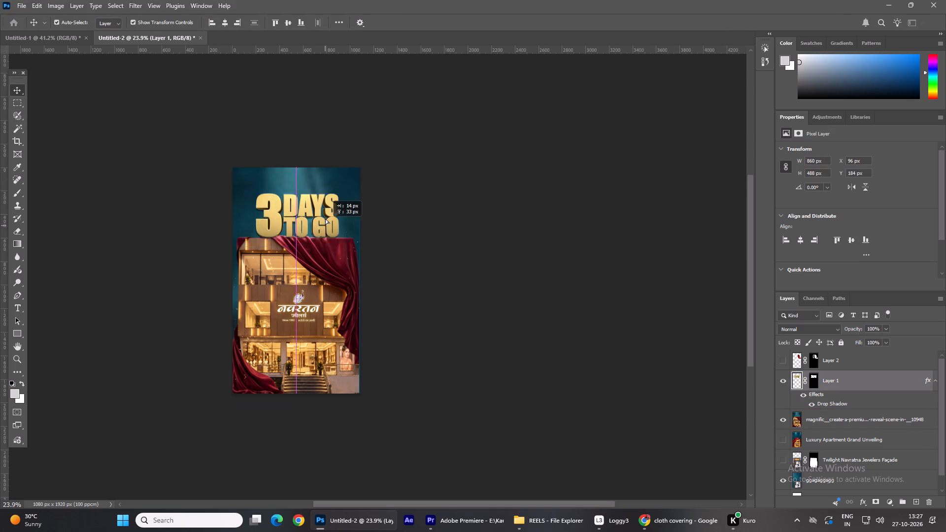
pyautogui.moveTo(325, 218); pyautogui.dragTo(325, 216)
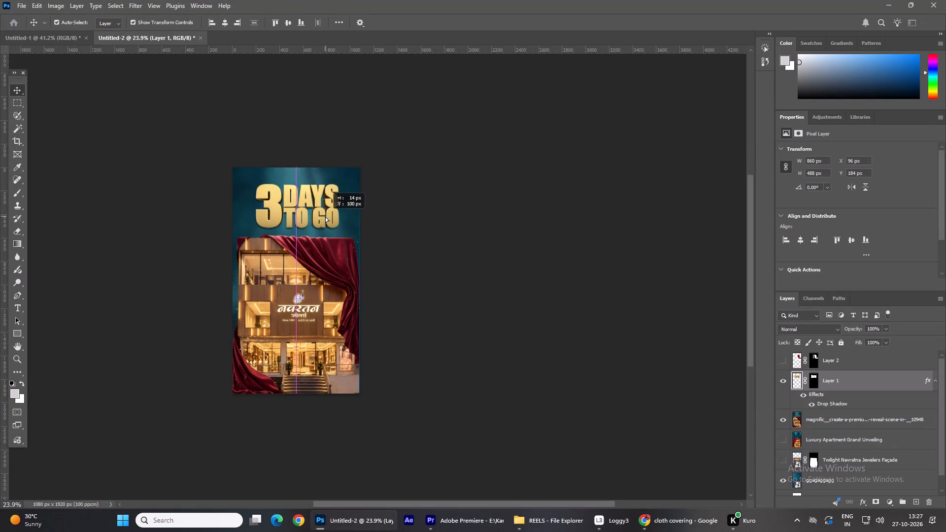
pyautogui.moveTo(325, 216); pyautogui.dragTo(324, 216)
pyautogui.click(492, 222)
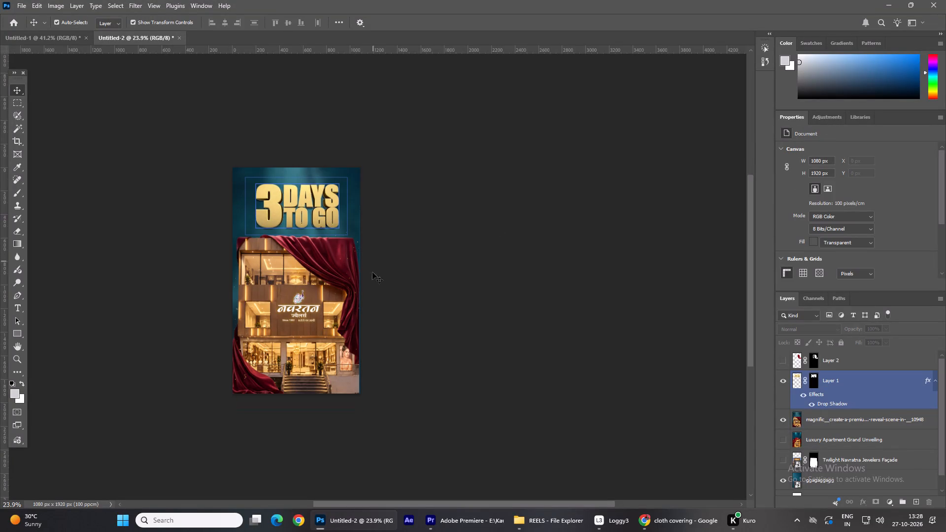
# Lower the façade reveal layer to Y about 218 px, keeping it 1080 px wide across the canvas.
pyautogui.click(348, 285)
pyautogui.moveTo(301, 166); pyautogui.dragTo(300, 166)
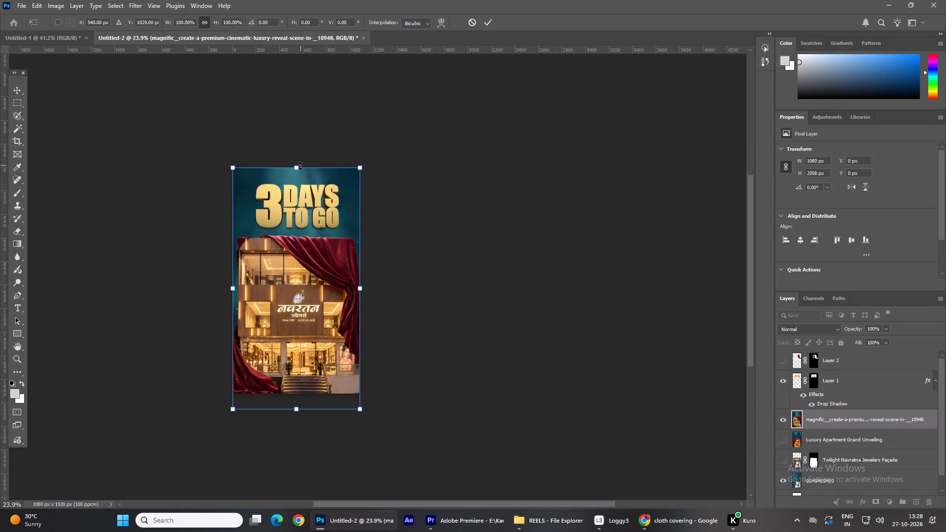
pyautogui.moveTo(300, 166); pyautogui.dragTo(301, 182)
pyautogui.moveTo(292, 263); pyautogui.dragTo(291, 280)
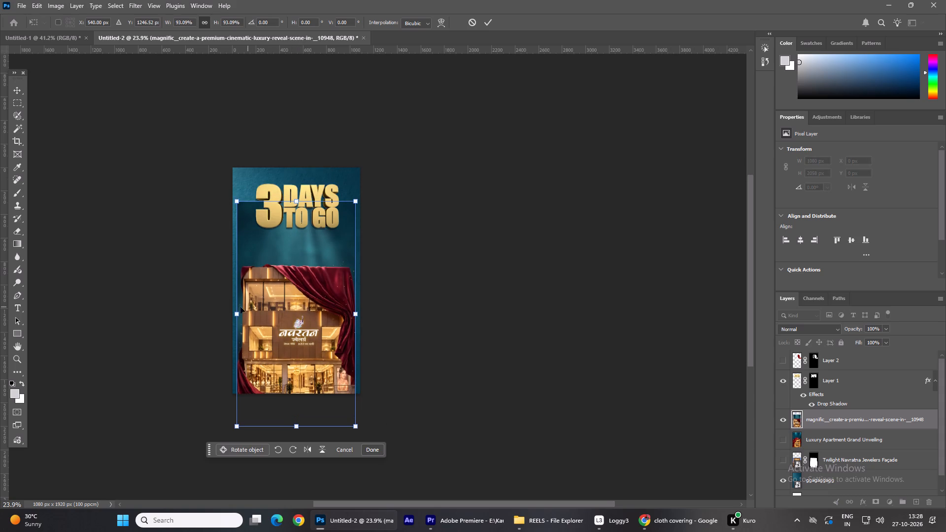
pyautogui.moveTo(233, 314); pyautogui.dragTo(228, 314)
pyautogui.moveTo(355, 316); pyautogui.dragTo(360, 317)
pyautogui.click(370, 458)
pyautogui.click(429, 408)
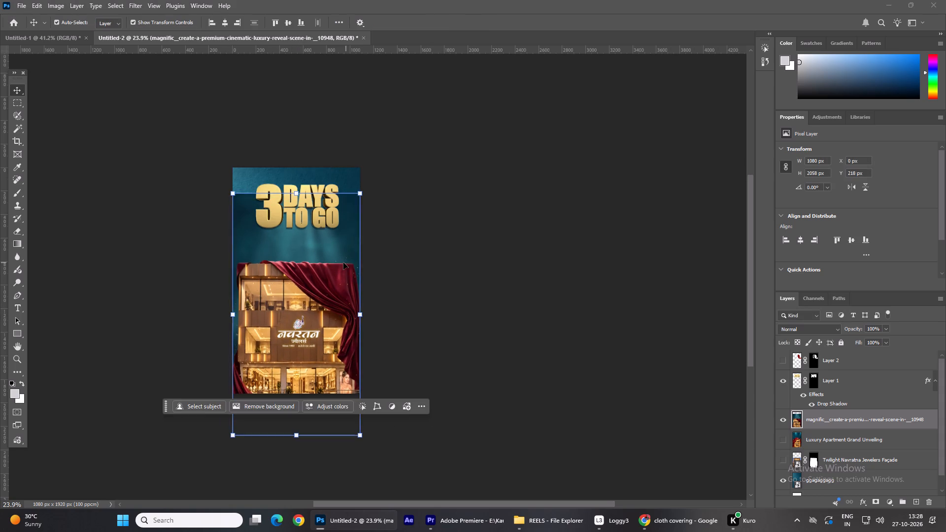
pyautogui.click(343, 263)
pyautogui.click(497, 263)
# Fill a full-width strip about 394 px high at the canvas top with Content-Aware on the façade reveal layer, then deselect.
pyautogui.click(18, 106)
pyautogui.moveTo(139, 115); pyautogui.dragTo(409, 228)
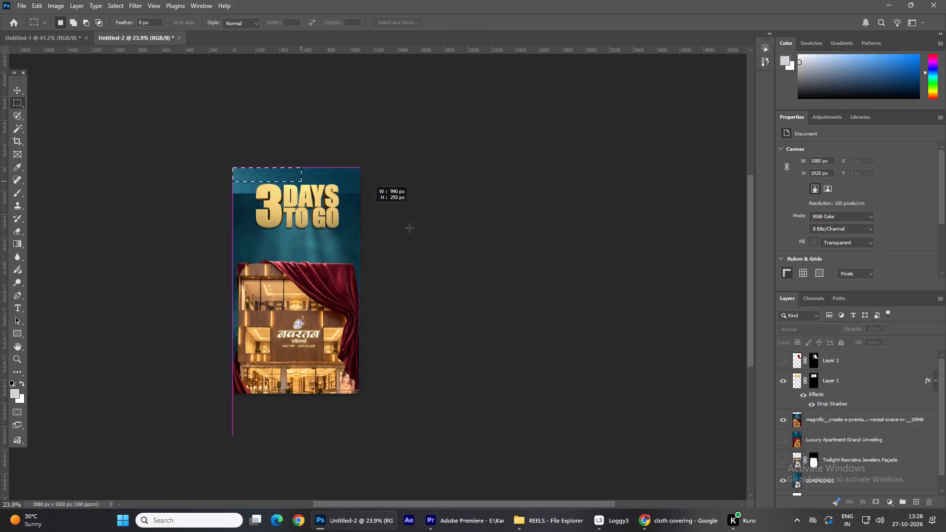
pyautogui.moveTo(409, 228); pyautogui.dragTo(421, 213)
pyautogui.rightClick(295, 175)
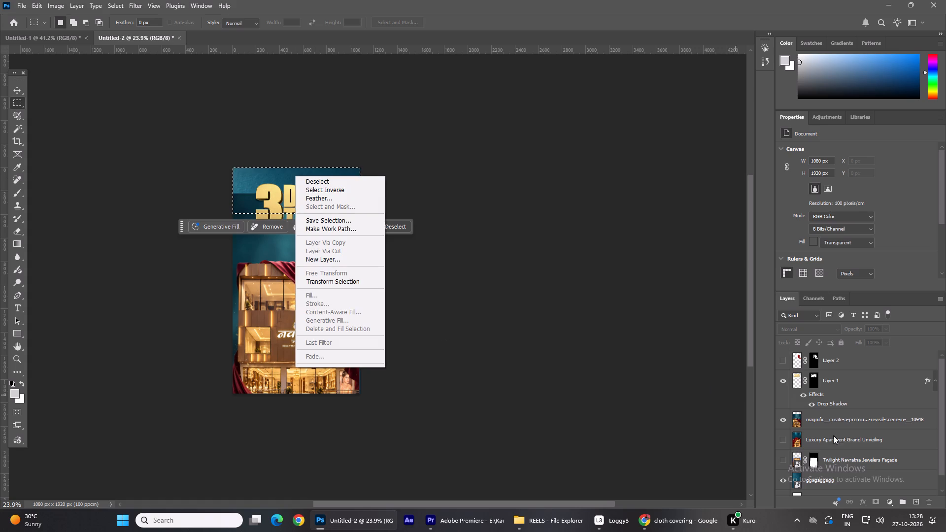
pyautogui.click(842, 423)
pyautogui.rightClick(310, 205)
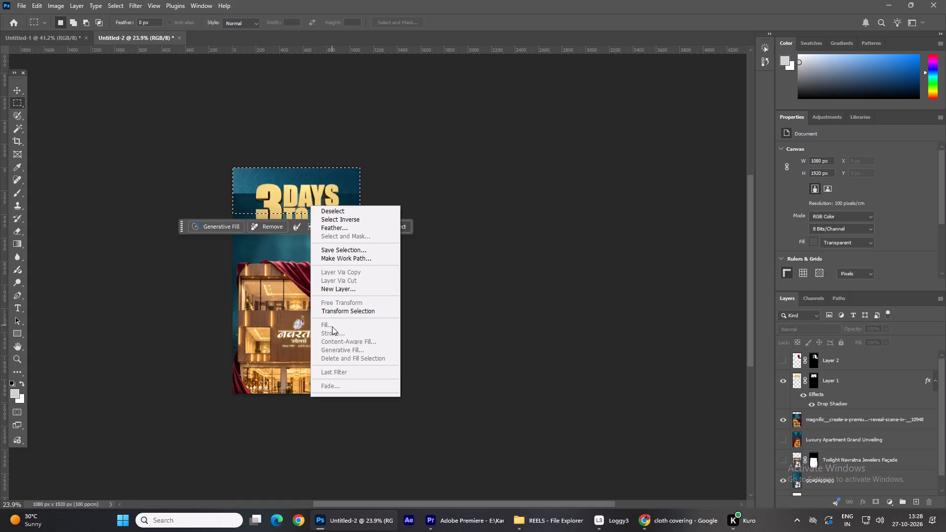
pyautogui.doubleClick(853, 418)
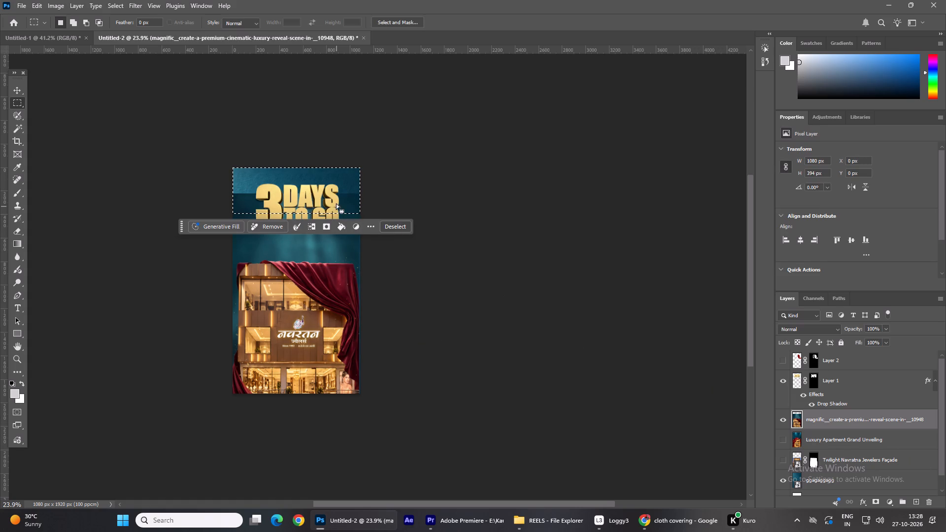
pyautogui.rightClick(336, 203)
pyautogui.click(371, 324)
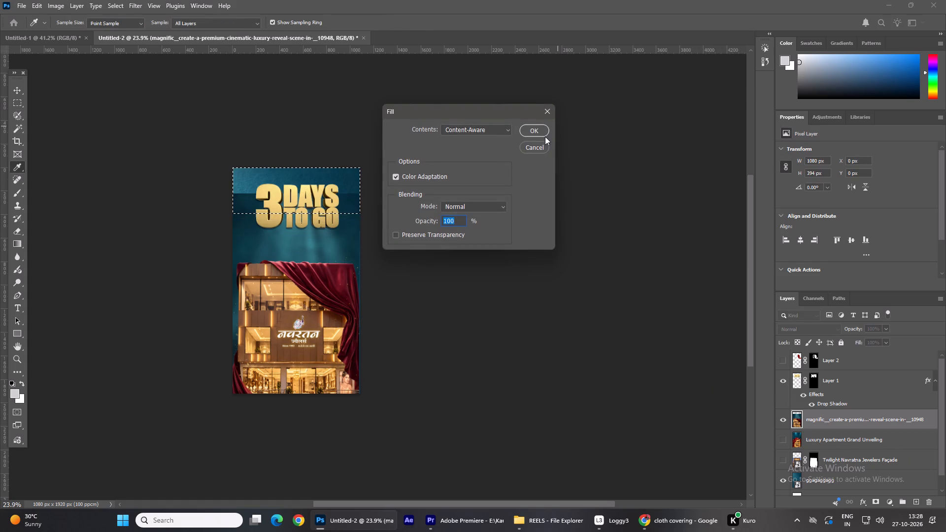
pyautogui.click(545, 136)
pyautogui.click(580, 175)
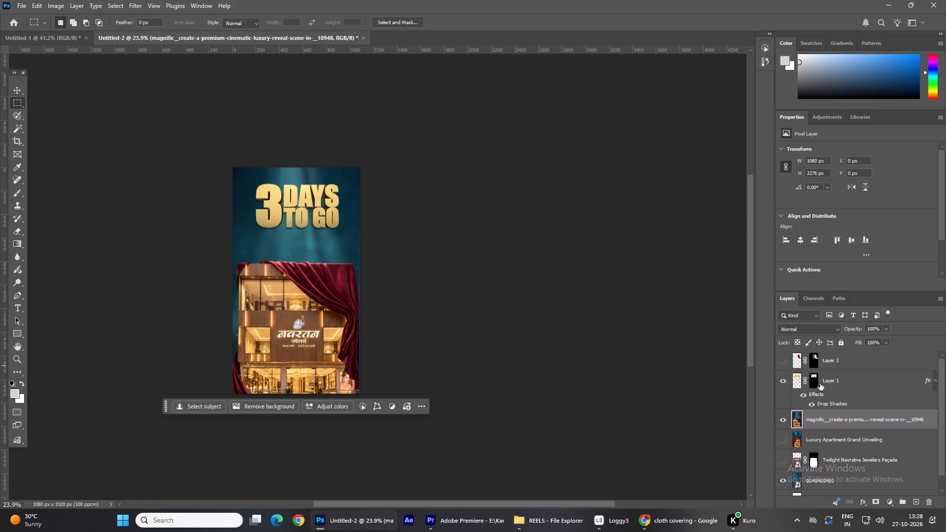
# Move the 3 Days to Go title straight down to Y 293 px, just above the building, then deselect.
pyautogui.click(839, 385)
pyautogui.click(25, 92)
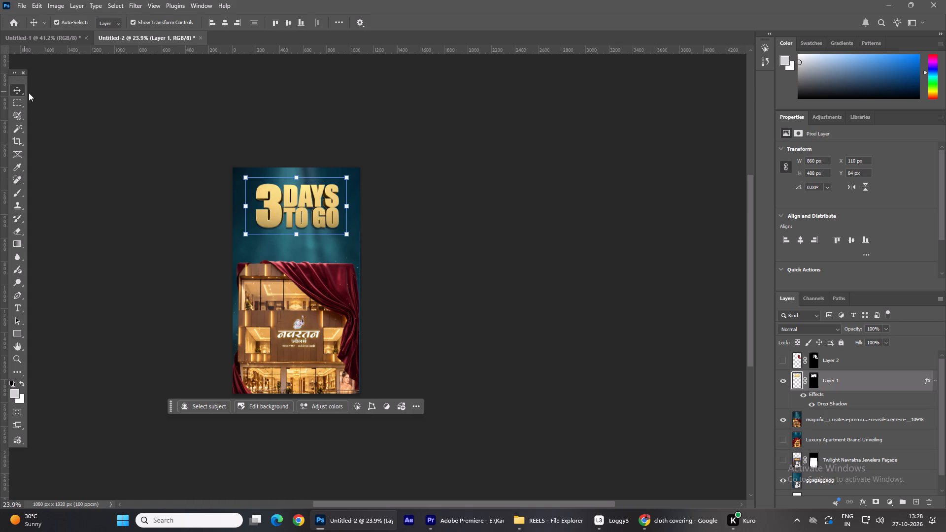
pyautogui.moveTo(302, 207); pyautogui.dragTo(299, 232)
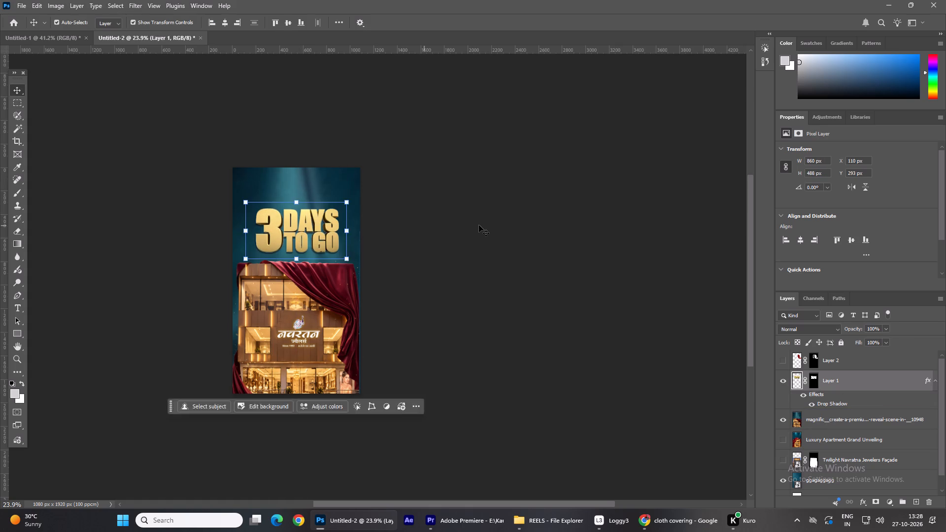
pyautogui.click(479, 225)
pyautogui.click(463, 233)
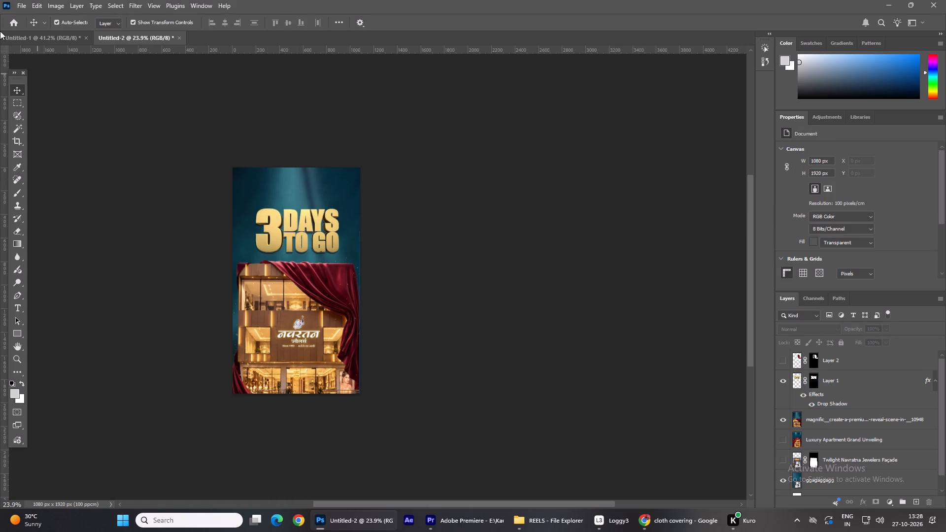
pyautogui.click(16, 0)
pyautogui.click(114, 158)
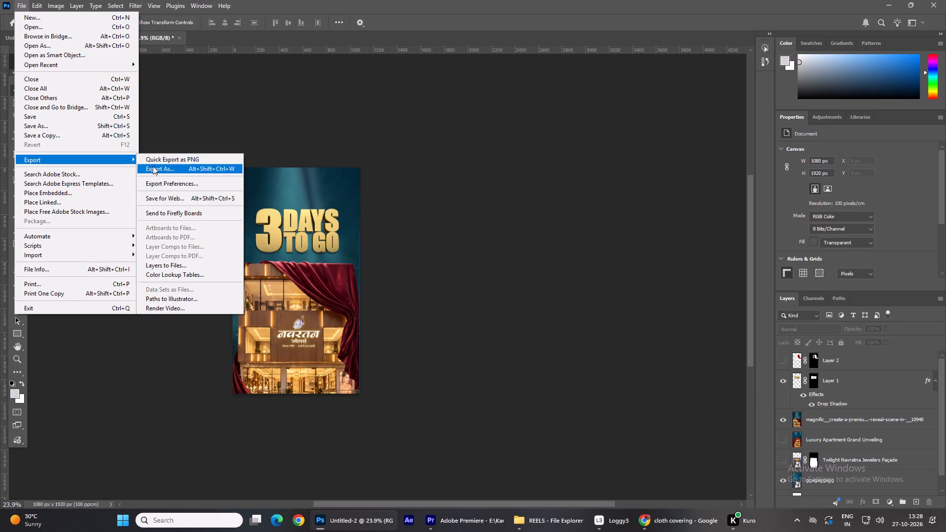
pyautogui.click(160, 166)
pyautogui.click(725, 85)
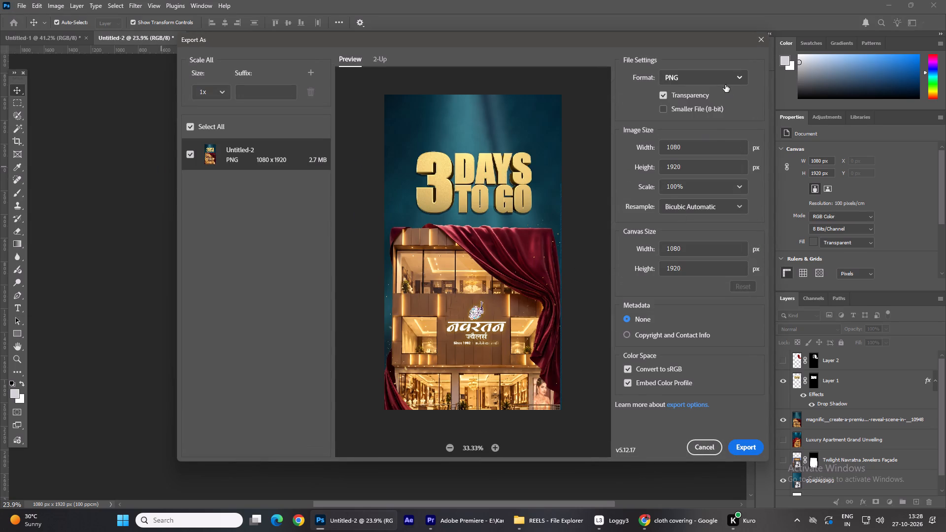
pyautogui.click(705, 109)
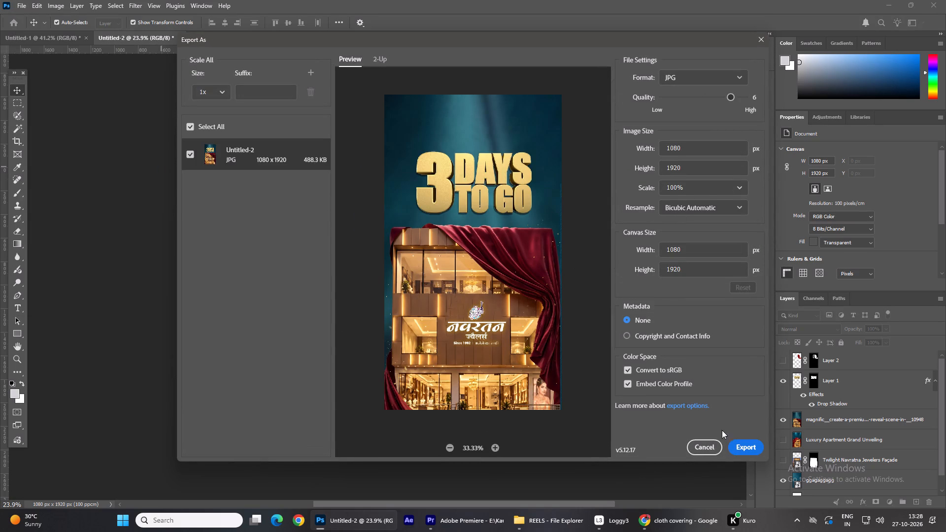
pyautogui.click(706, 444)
# Scale the façade reveal layer up to about 103% from its left edge, apply the transform and deselect.
pyautogui.click(484, 304)
pyautogui.click(350, 293)
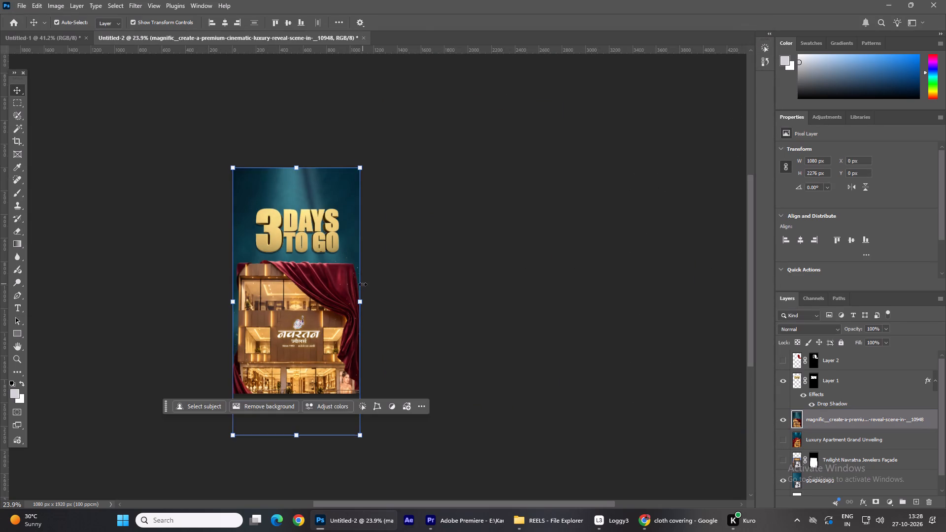
pyautogui.click(362, 291)
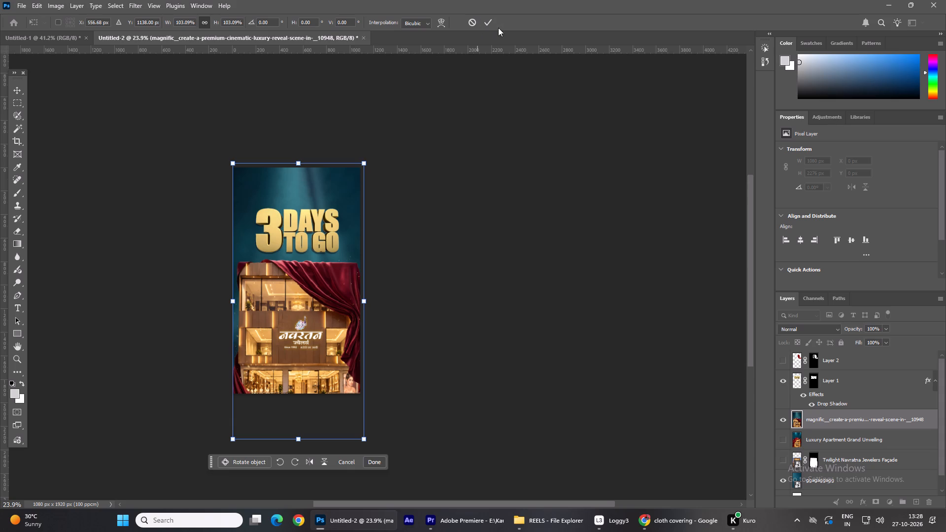
pyautogui.click(490, 21)
pyautogui.click(471, 95)
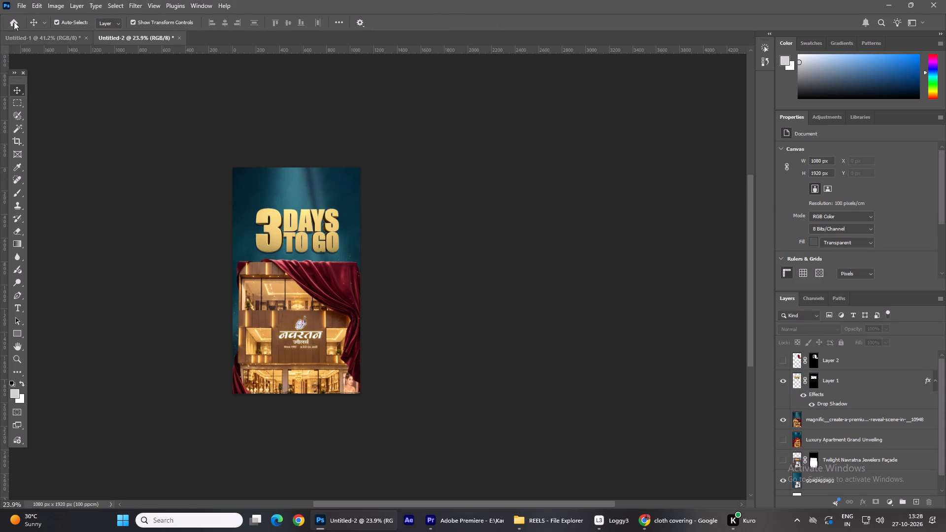
# Start exporting the graphic as a PNG at 1080 x 1920 px, proceeding to the choice of save location.
pyautogui.click(29, 2)
pyautogui.click(24, 3)
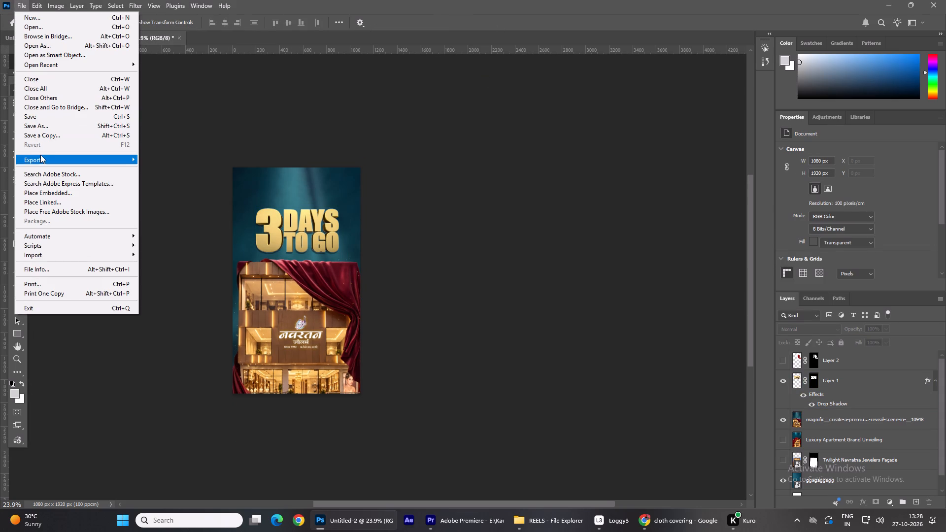
pyautogui.click(40, 155)
pyautogui.click(171, 167)
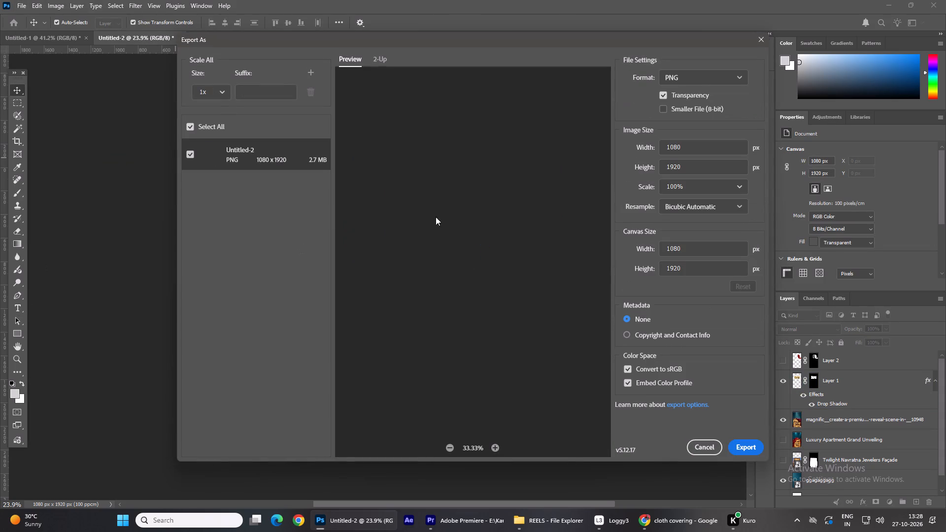
pyautogui.click(743, 445)
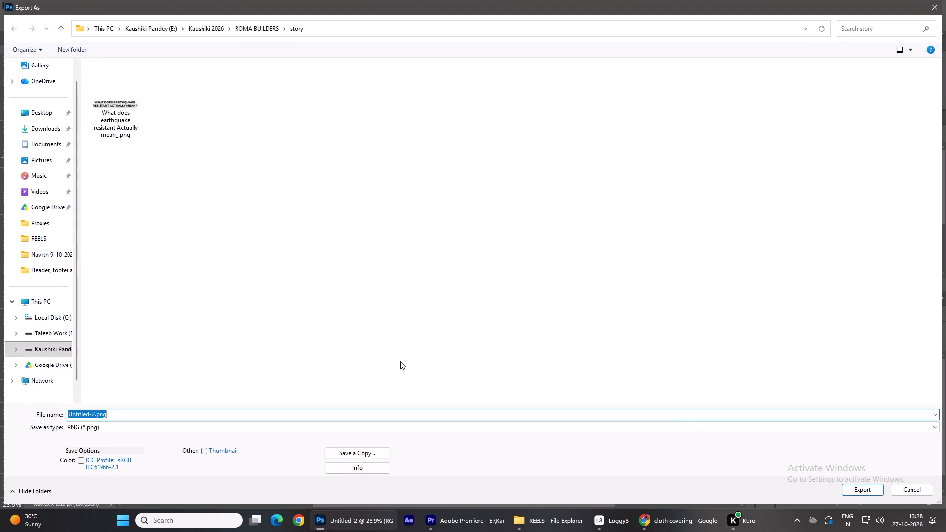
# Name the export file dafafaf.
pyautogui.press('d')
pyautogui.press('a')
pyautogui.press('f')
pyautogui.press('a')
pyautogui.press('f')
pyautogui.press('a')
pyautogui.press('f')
# Set the Downloads folder as the destination for the exported PNG.
pyautogui.click(44, 129)
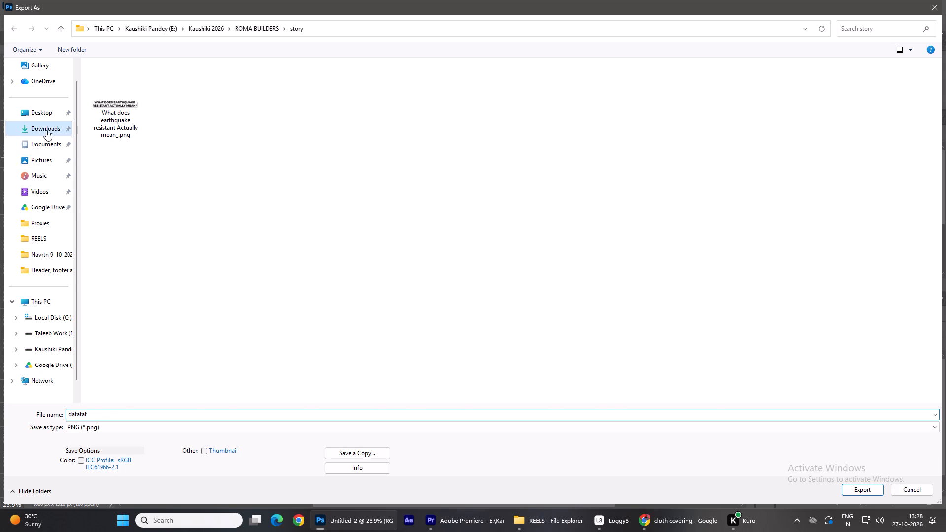
pyautogui.press('a')
pyautogui.press('f')
pyautogui.press('a')
pyautogui.click(106, 408)
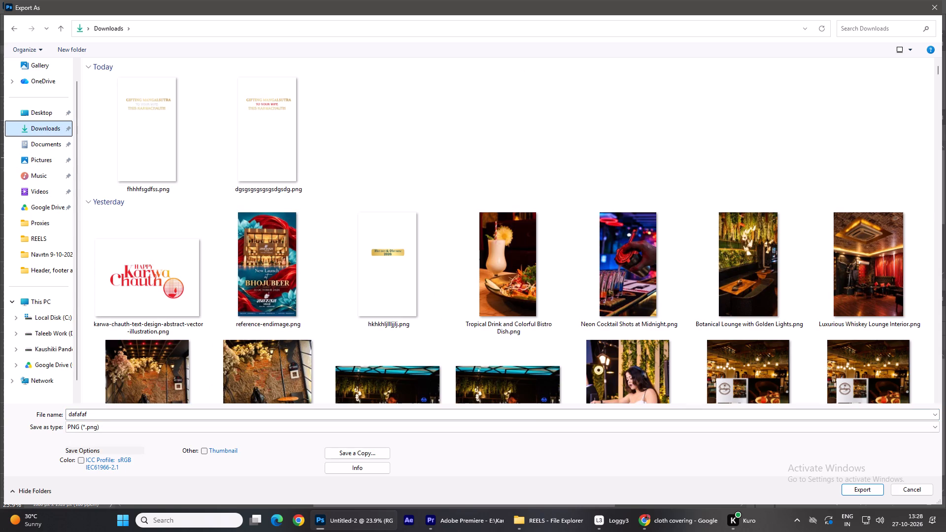
# Name the exported PNG afsfafafasgagagggagggg.
pyautogui.click(110, 415)
pyautogui.press('a')
pyautogui.press('f')
pyautogui.press('s')
pyautogui.press('f')
pyautogui.press('a')
pyautogui.press('f')
pyautogui.press('a')
pyautogui.write('fasgag')
pyautogui.press('a')
pyautogui.press('g')
pyautogui.press('g')
pyautogui.press('g')
pyautogui.press('a')
pyautogui.press('g')
pyautogui.press('g')
pyautogui.press('g')
pyautogui.press('g')
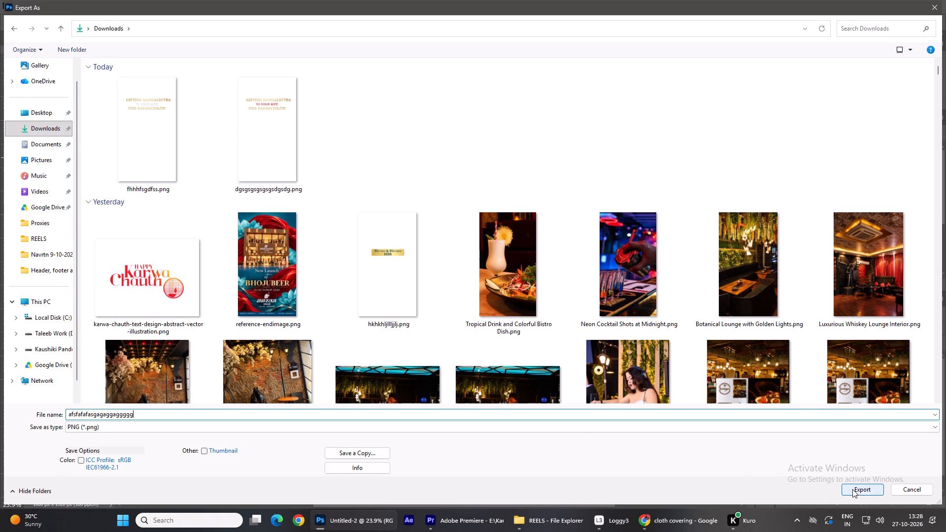
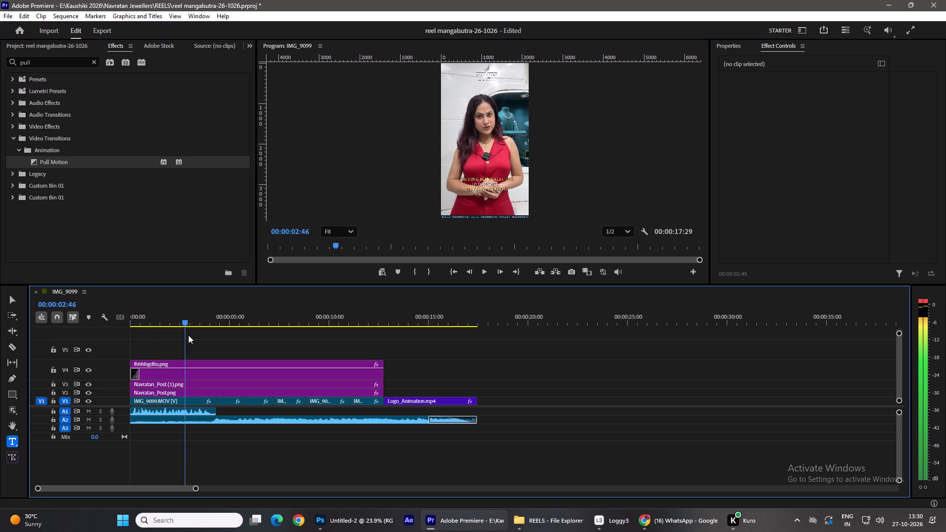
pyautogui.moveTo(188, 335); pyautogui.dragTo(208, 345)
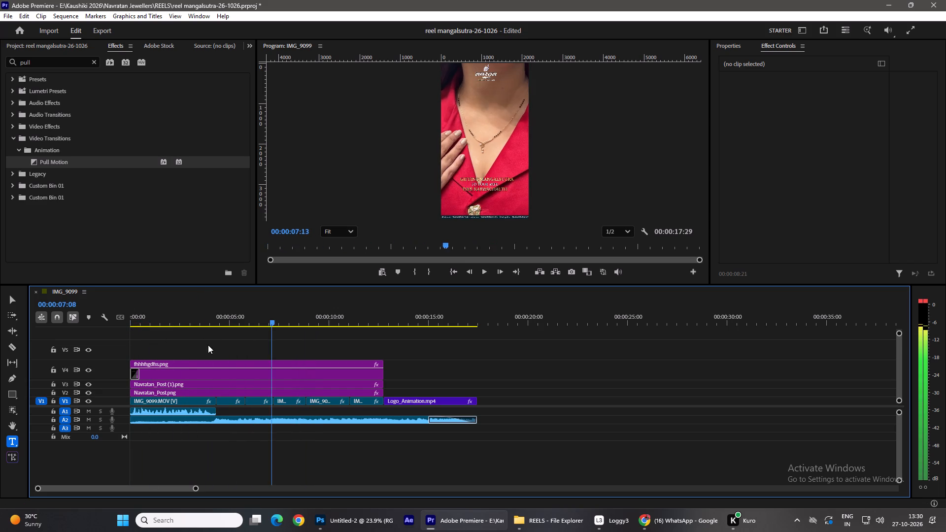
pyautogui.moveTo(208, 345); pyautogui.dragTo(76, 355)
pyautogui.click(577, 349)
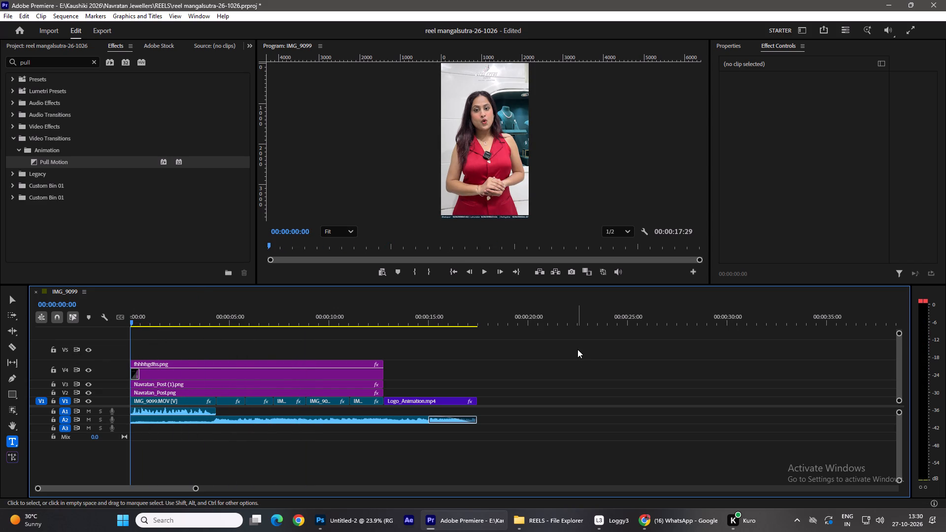
# Switch to Photoshop and export the façade-reveal composition without lettering as a PNG named sgdksjlsgjdllsgdsgkksdg in Downloads.
pyautogui.click(361, 529)
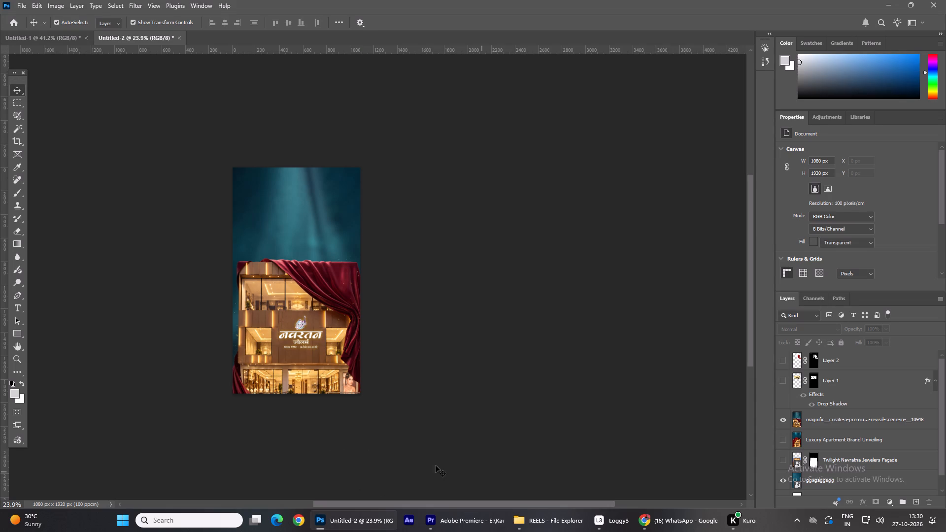
pyautogui.click(18, 2)
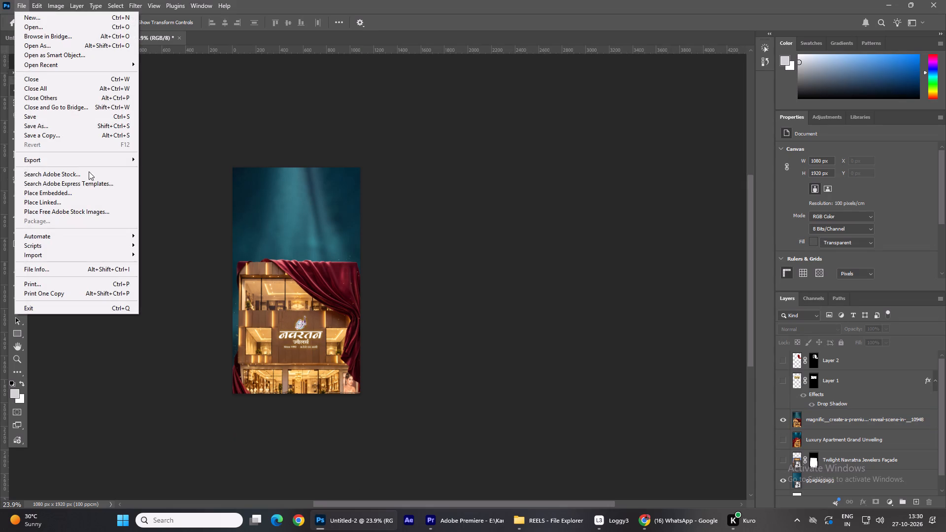
pyautogui.click(89, 163)
pyautogui.click(201, 164)
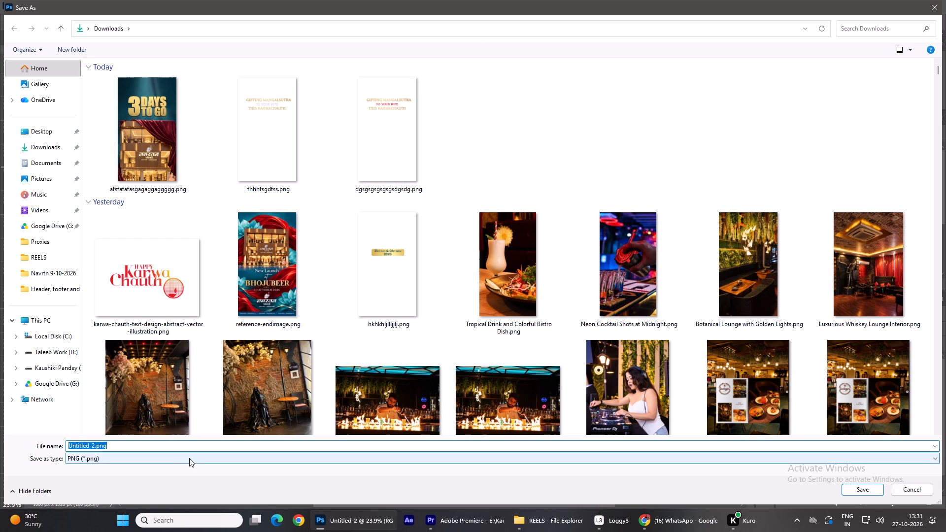
pyautogui.write('sgdksjlsgjdllsgdsgkksdg')
pyautogui.press('Return')
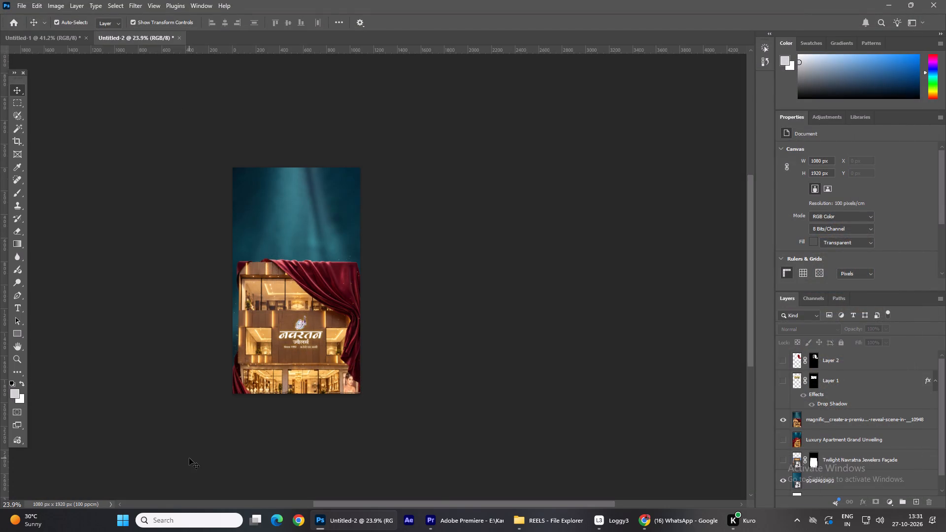